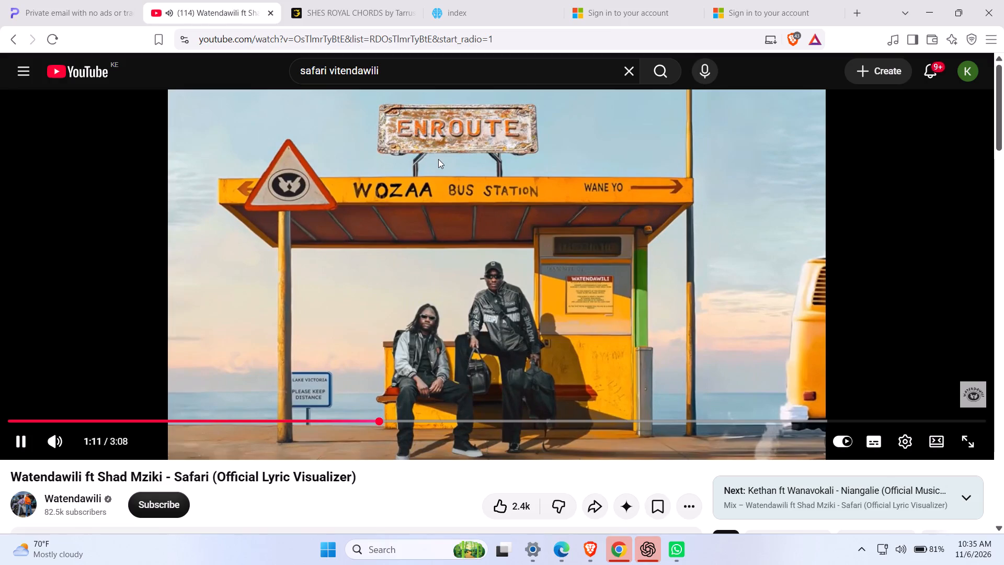
# Switch to the WorldQuant BRAIN page and sign in with the saved account credentials.
pyautogui.click(454, 4)
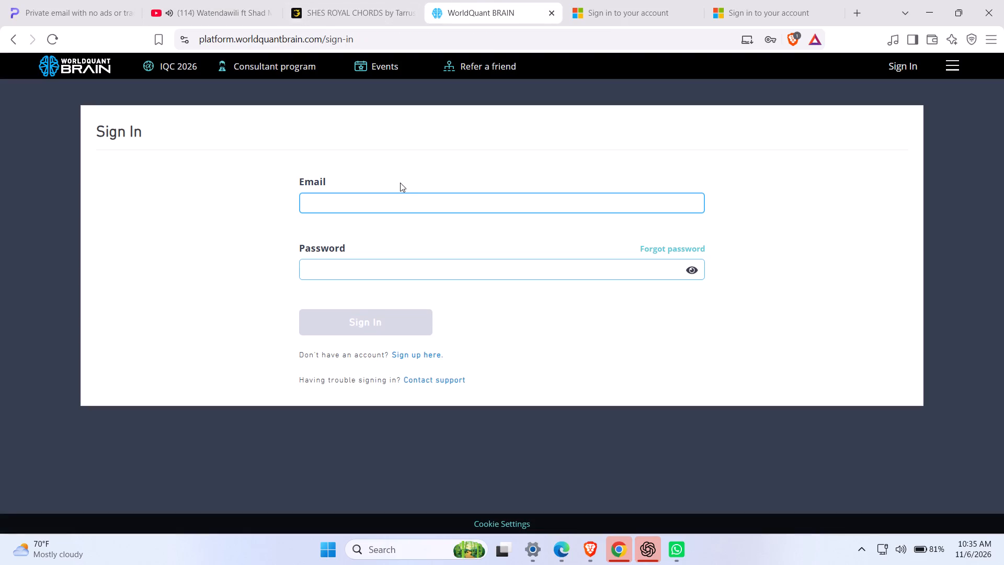
pyautogui.click(404, 204)
pyautogui.click(417, 239)
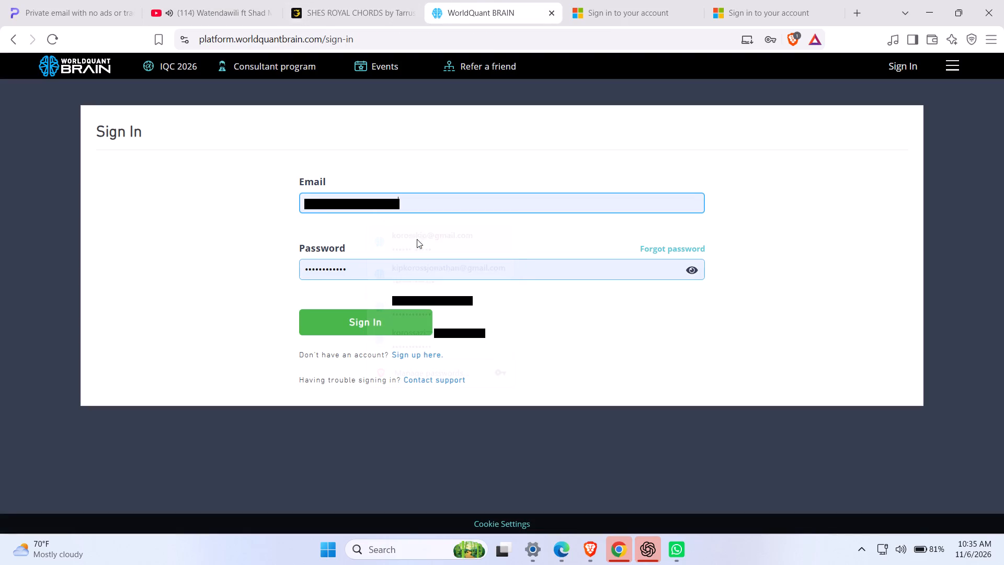
pyautogui.click(391, 320)
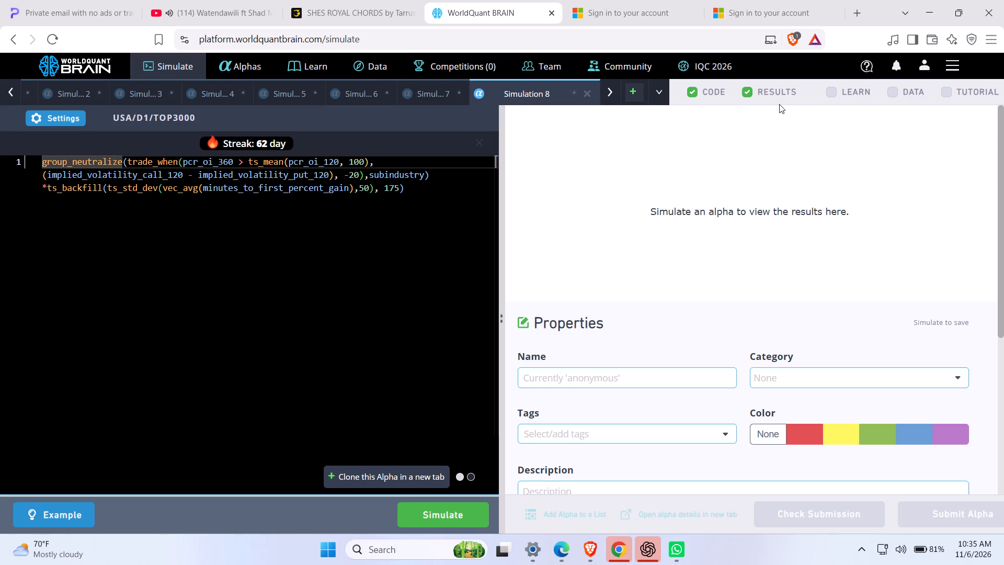
# Examine the agreements and achievements sections of the user profile.
pyautogui.click(920, 69)
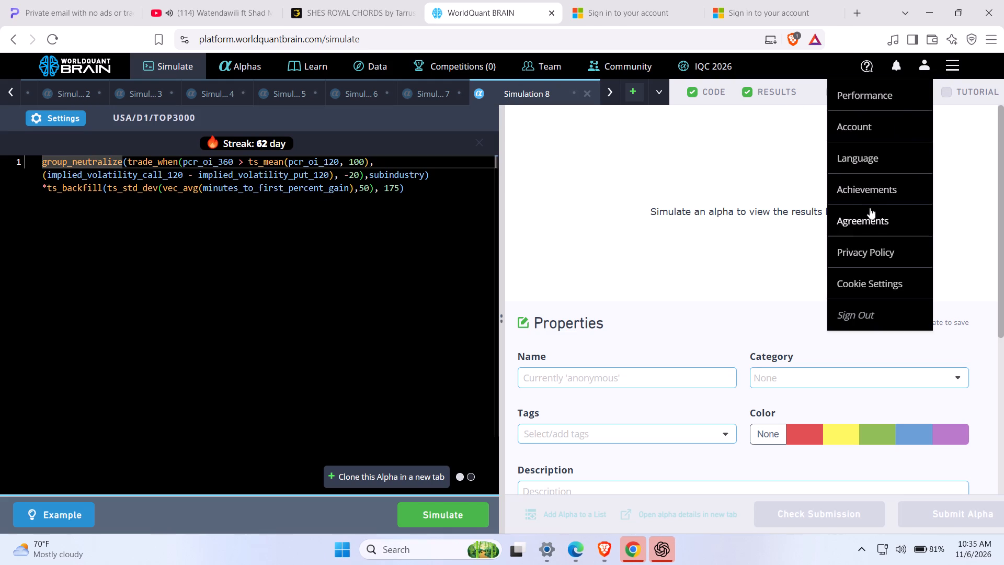
pyautogui.click(873, 216)
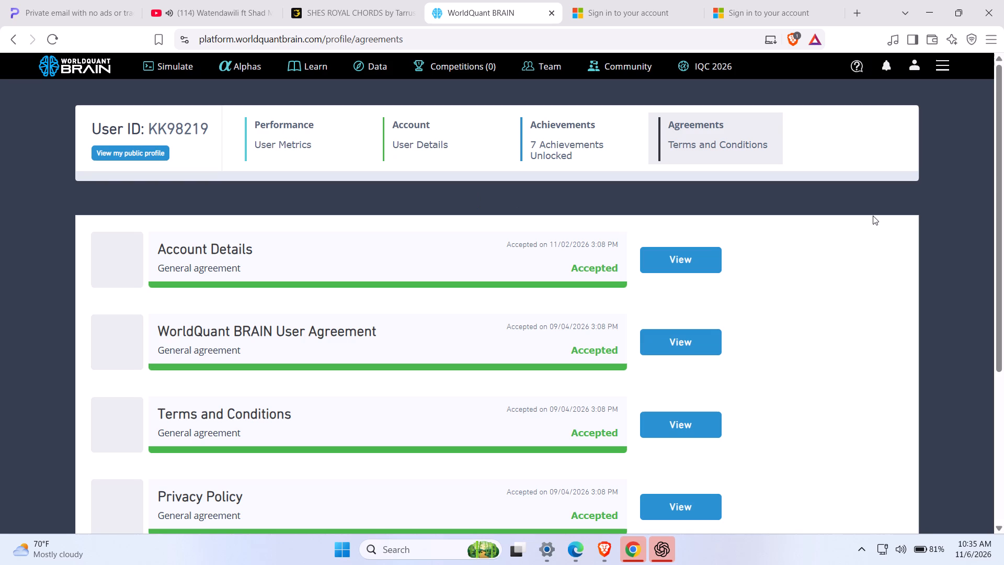
pyautogui.scroll(1, 873, 216)
pyautogui.scroll(-2, 875, 264)
pyautogui.scroll(1, 875, 264)
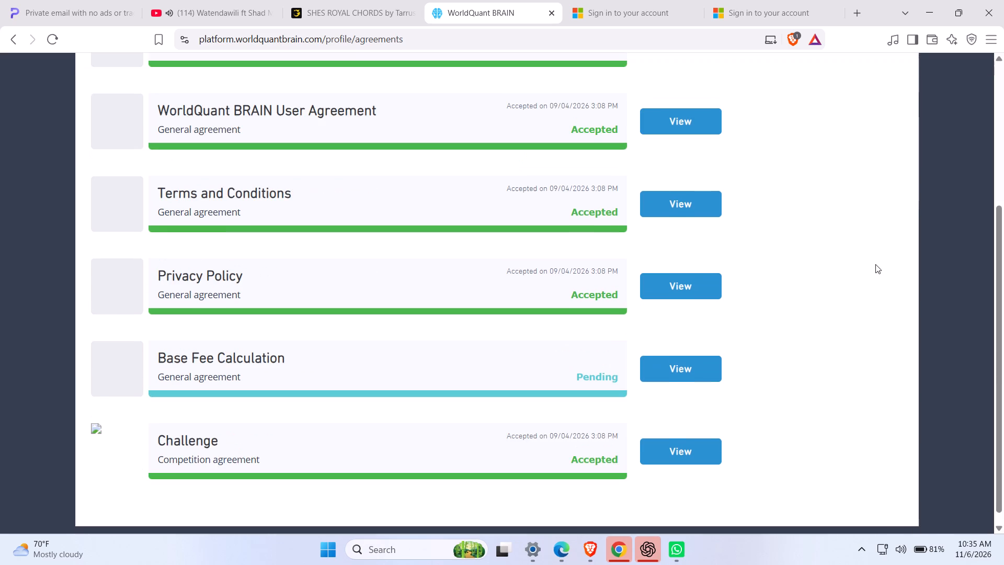
pyautogui.scroll(1, 875, 264)
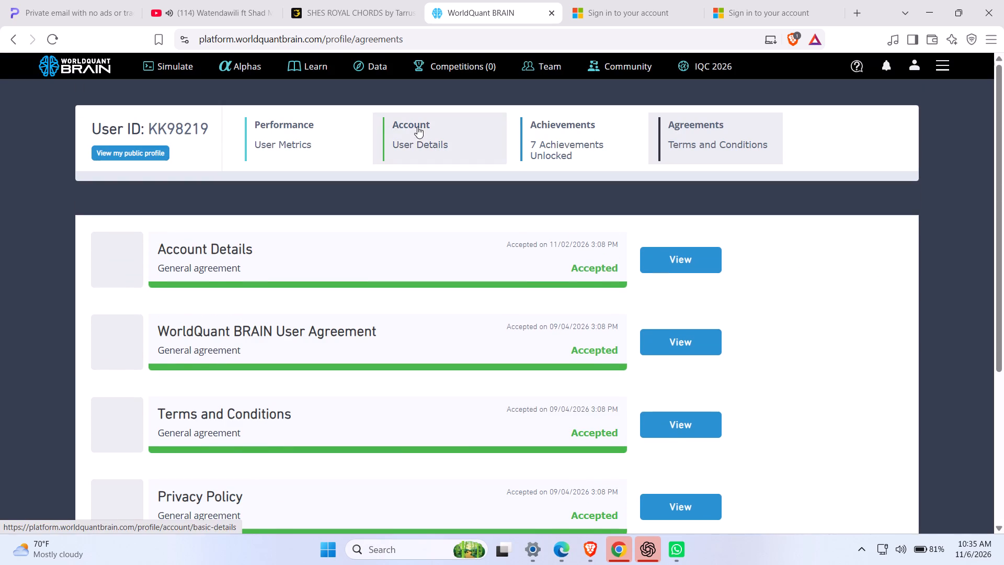
pyautogui.click(532, 147)
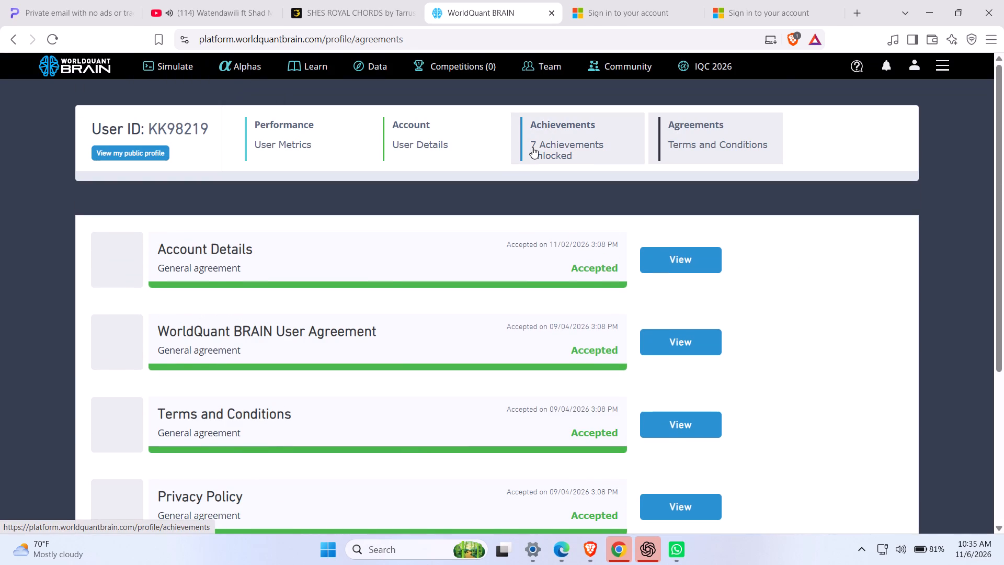
pyautogui.scroll(2, 532, 147)
pyautogui.scroll(-1, 532, 147)
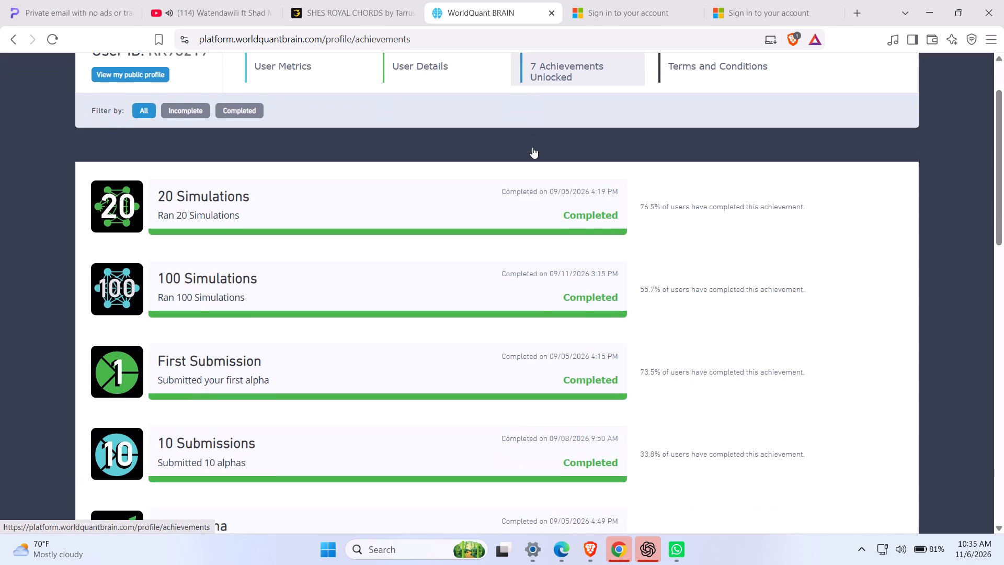
pyautogui.scroll(-4, 532, 147)
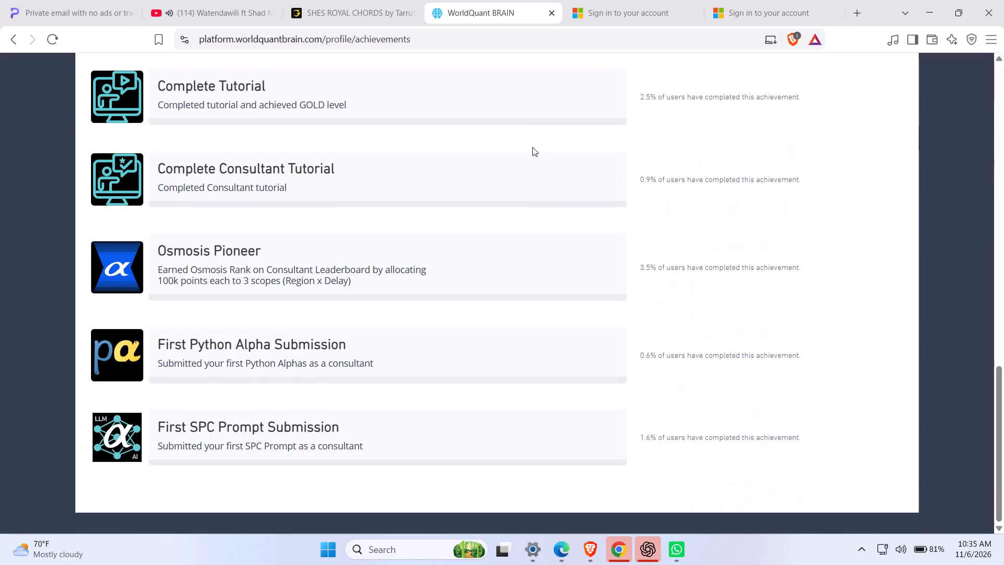
pyautogui.scroll(9, 532, 147)
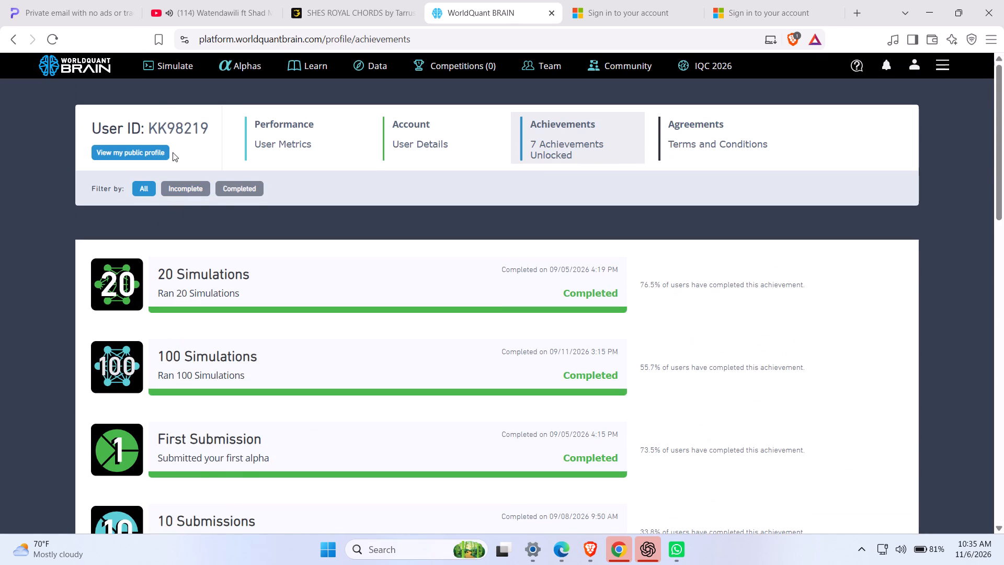
# Go to the list of submitted alphas, view the details of alpha WjOOOx1O, and close them.
pyautogui.click(244, 70)
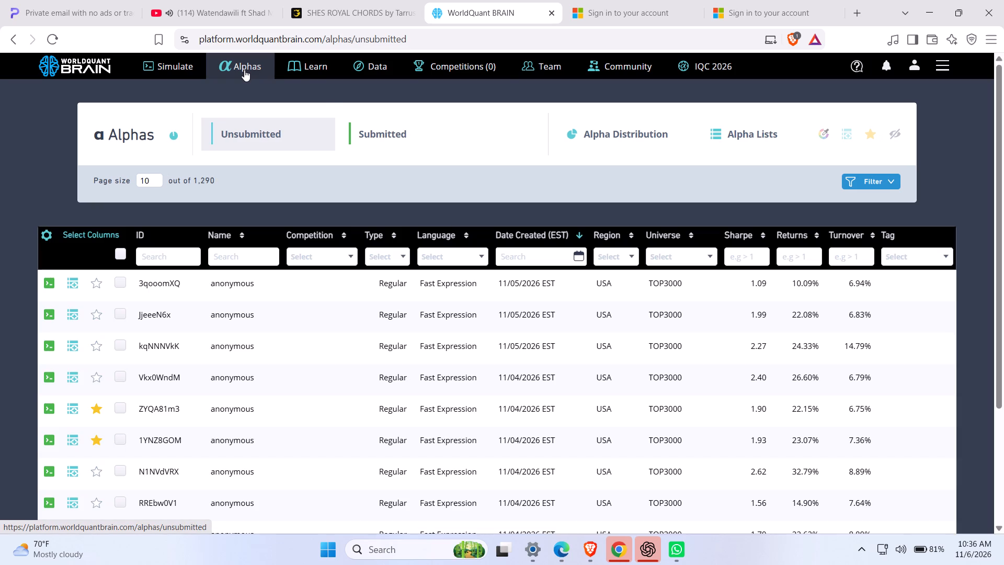
pyautogui.click(391, 128)
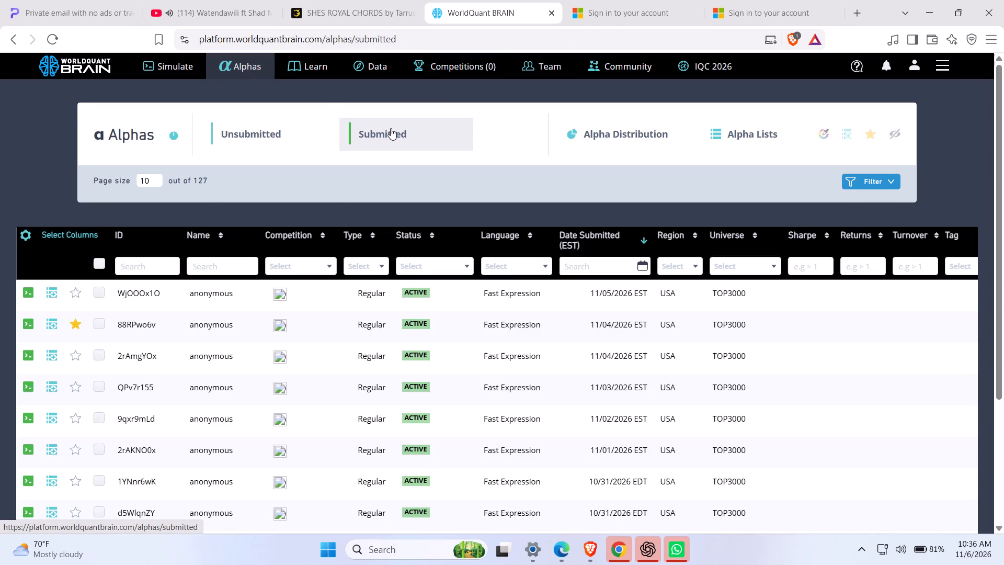
pyautogui.click(358, 293)
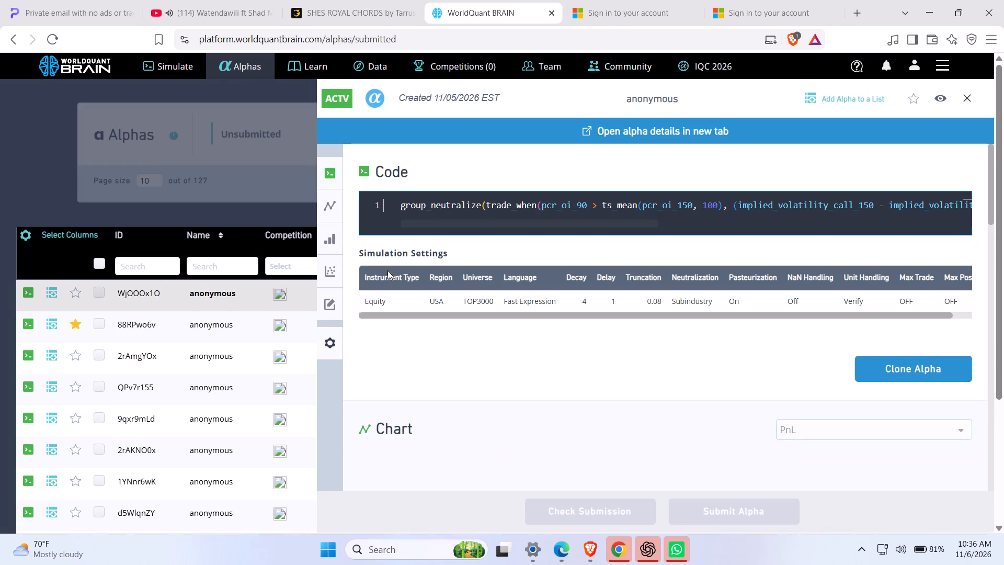
pyautogui.click(962, 100)
pyautogui.click(964, 98)
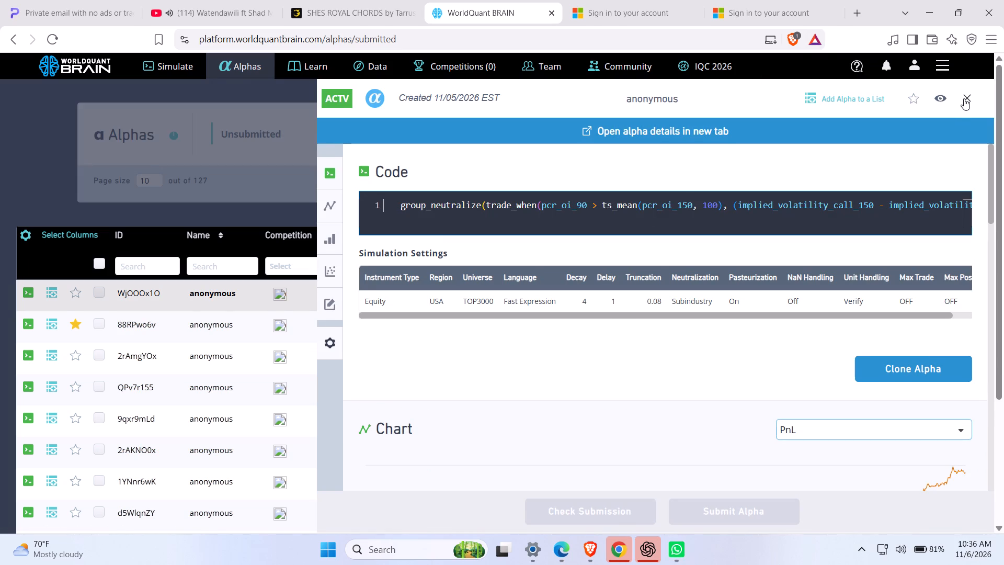
# Clone the submitted alpha P0gKwNpM from page 5 of the submitted alphas into a new simulation.
pyautogui.scroll(-6, 488, 559)
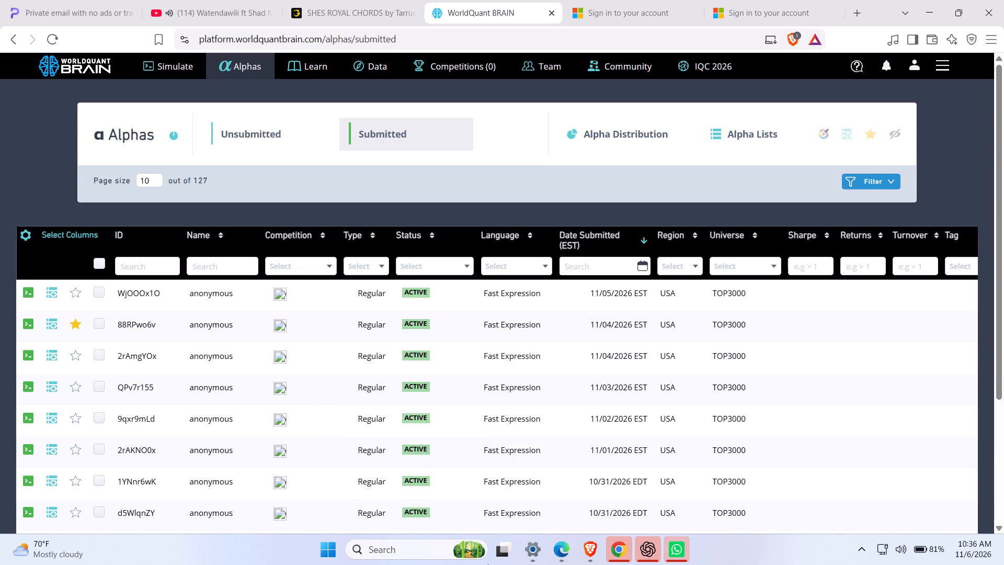
pyautogui.scroll(-2, 488, 564)
pyautogui.scroll(2, 390, 563)
pyautogui.scroll(-8, 651, 114)
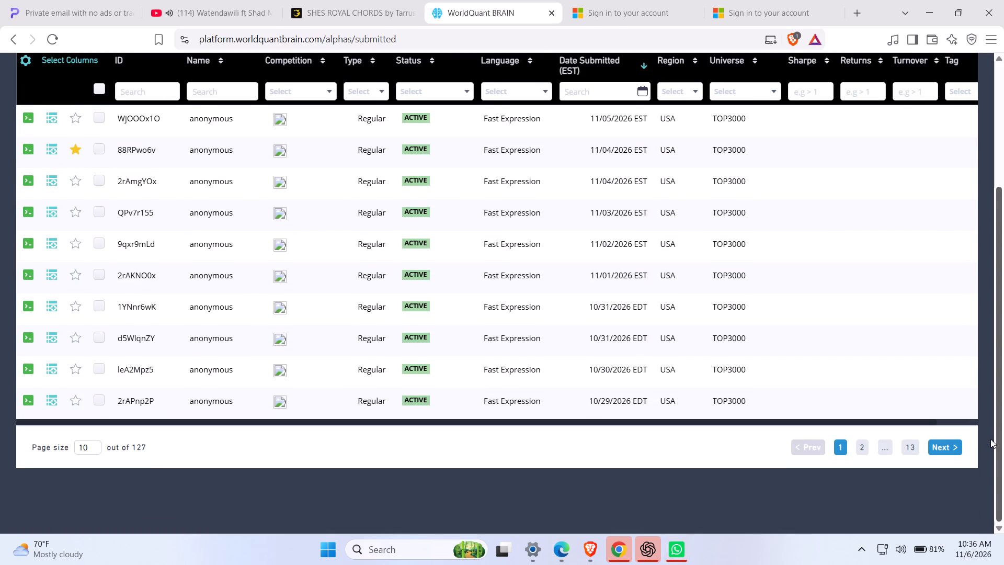
pyautogui.click(862, 447)
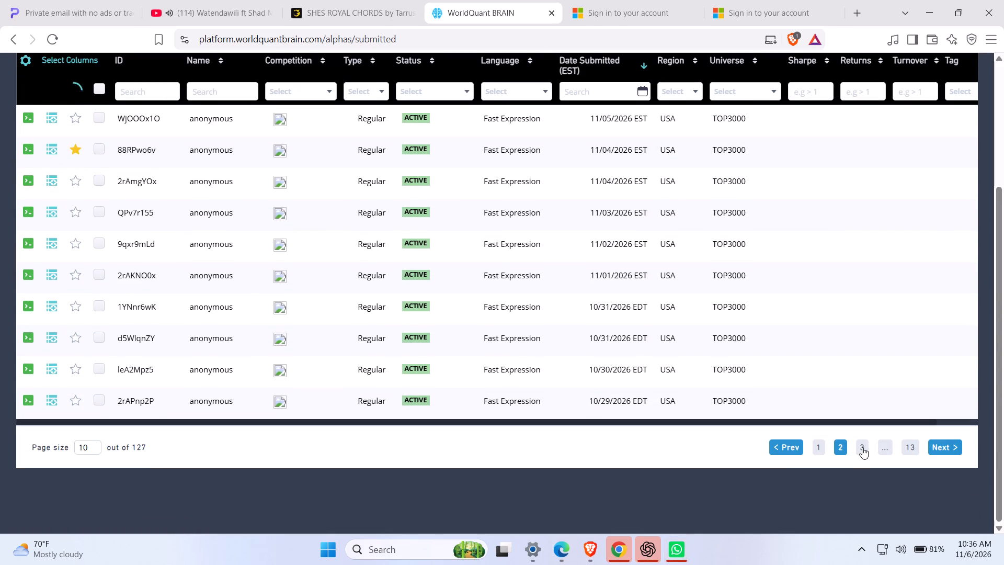
pyautogui.tripleClick(862, 447)
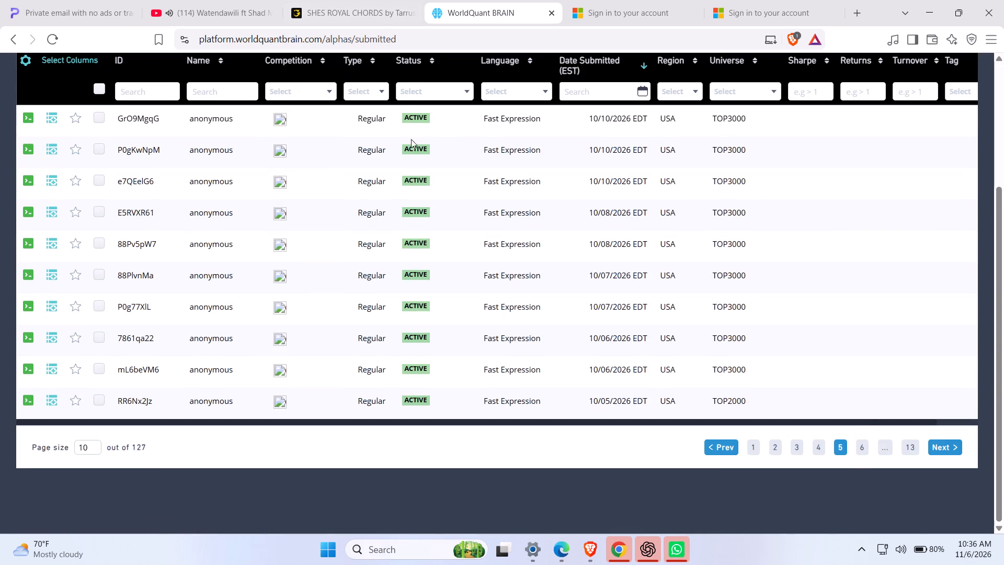
pyautogui.click(424, 161)
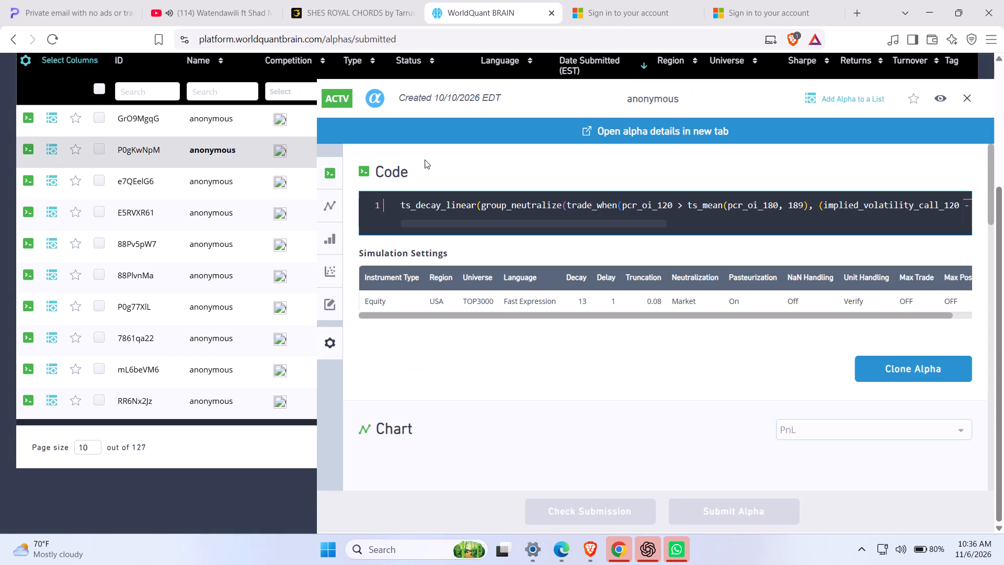
pyautogui.click(935, 369)
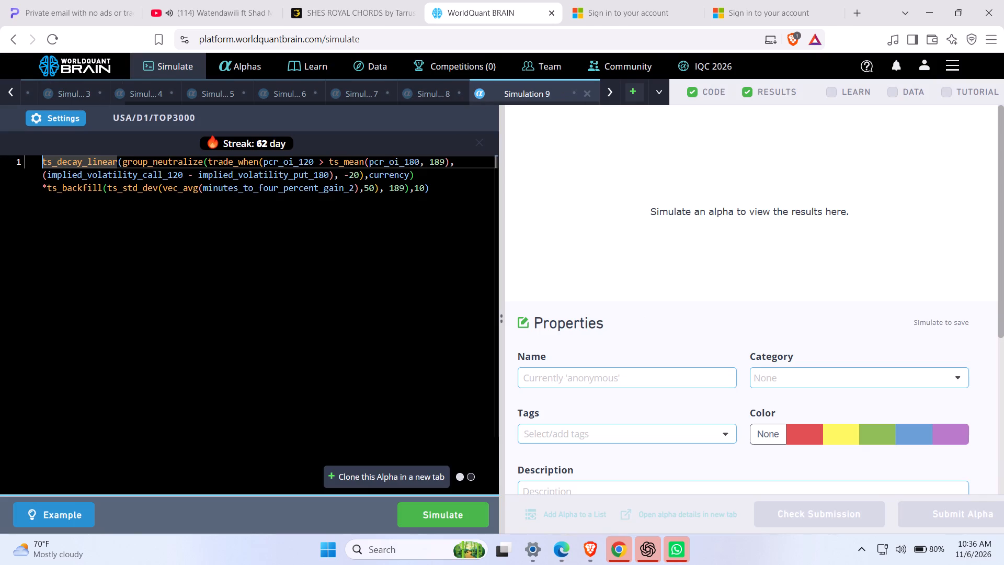
# Change the cloned expression to use implied_volatility_put_120, pcr_oi_90 in ts_mean and a ts_backfill window of 180, and simulate it.
pyautogui.click(324, 179)
pyautogui.press('BackSpace')
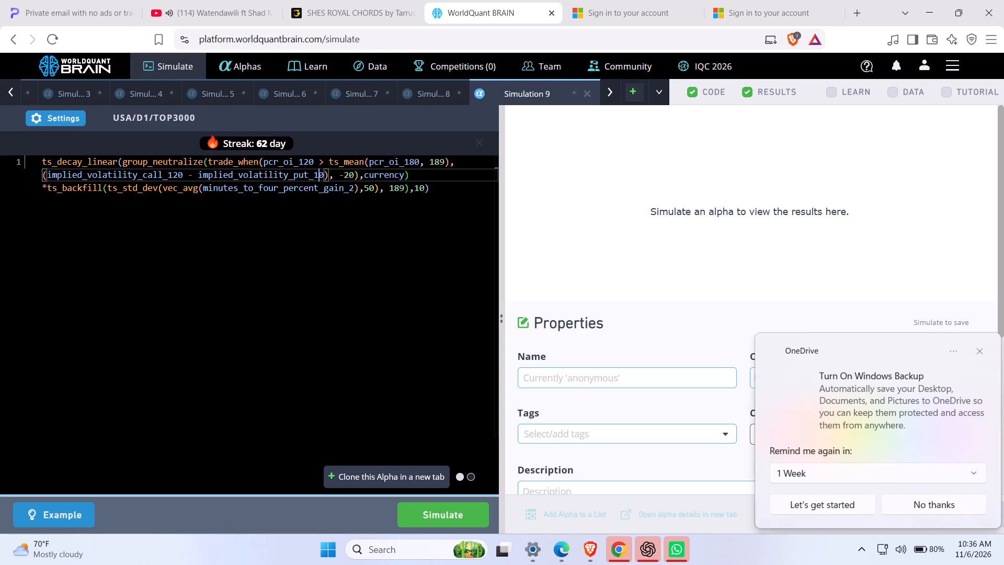
pyautogui.press('2')
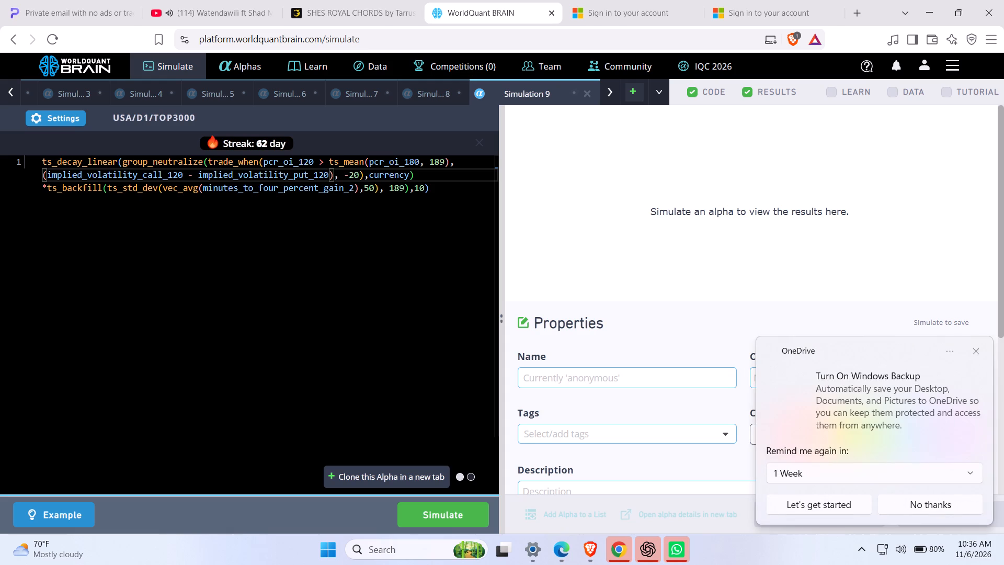
pyautogui.click(414, 163)
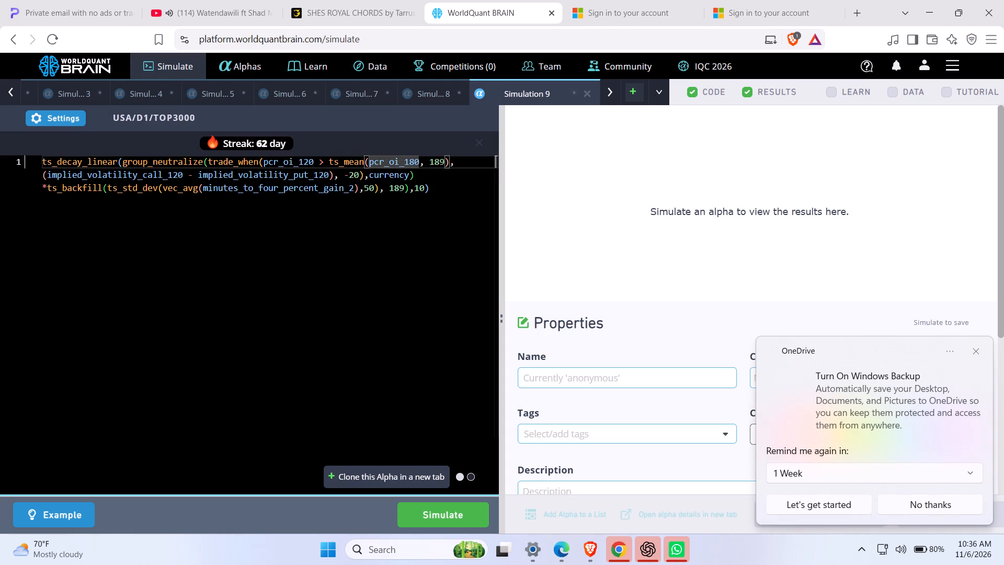
pyautogui.press('BackSpace')
pyautogui.press('BackSpace')
pyautogui.press('9')
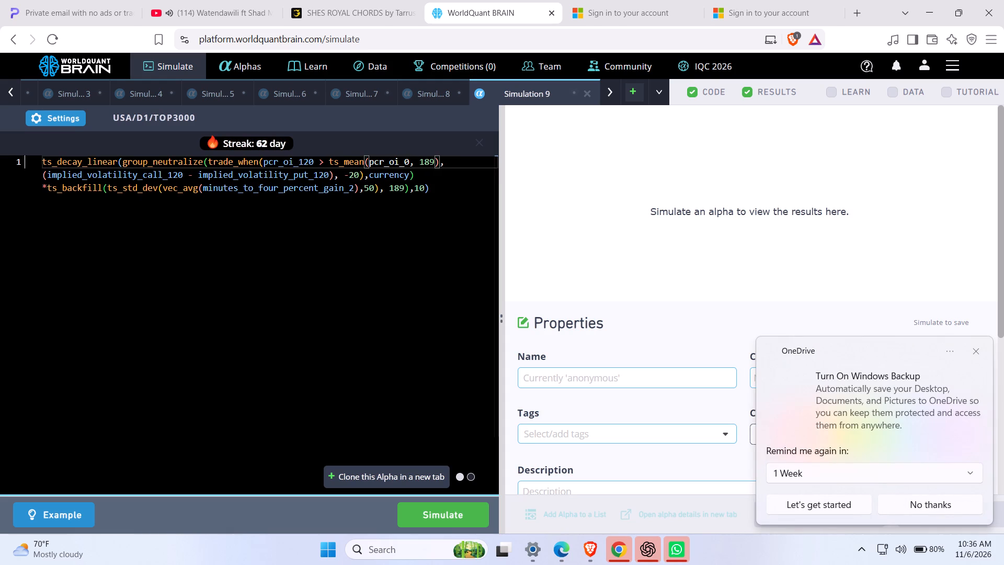
pyautogui.click(403, 191)
pyautogui.press('BackSpace')
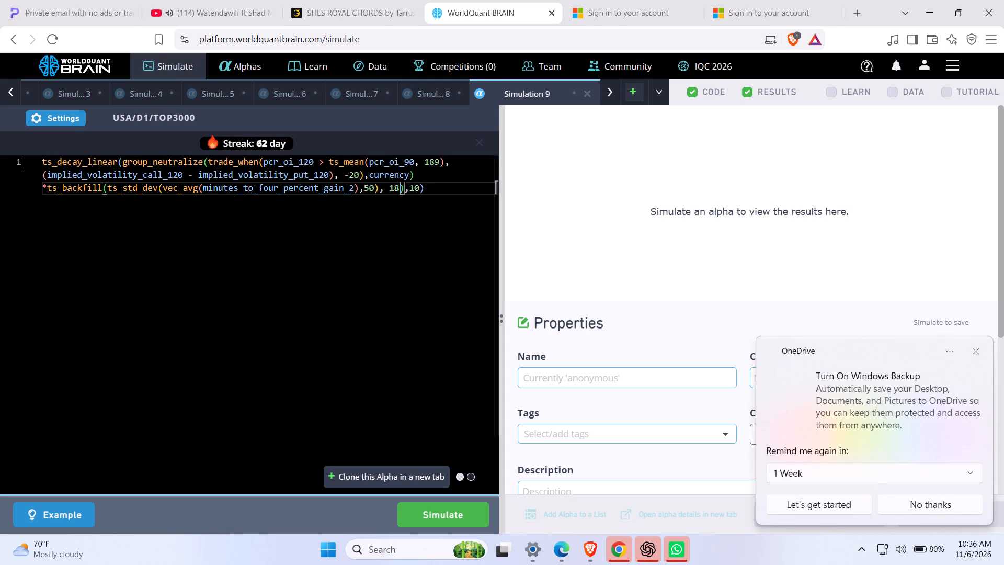
pyautogui.press('0')
pyautogui.click(441, 514)
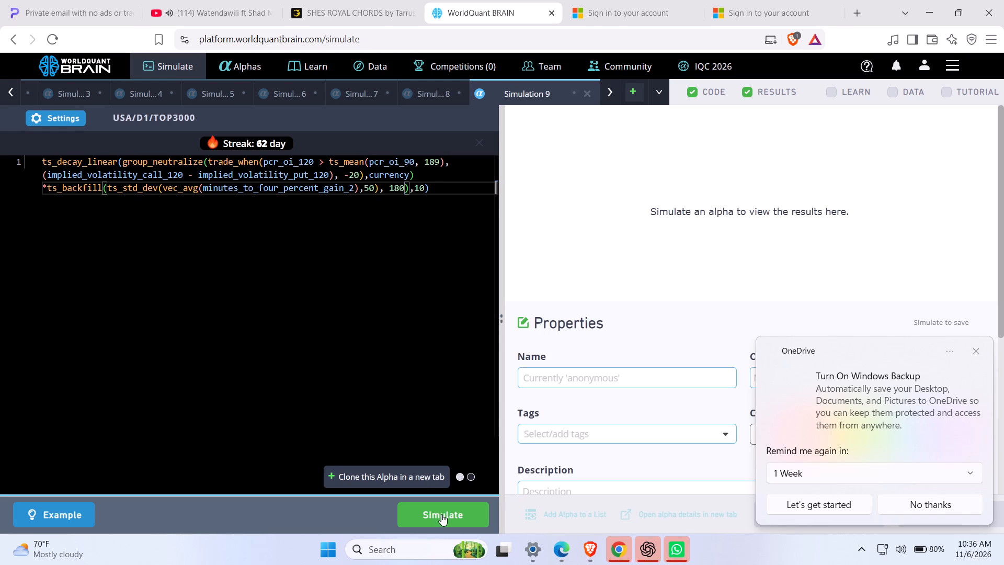
# Return to the list of submitted alphas and dismiss the OneDrive backup notification.
pyautogui.click(251, 71)
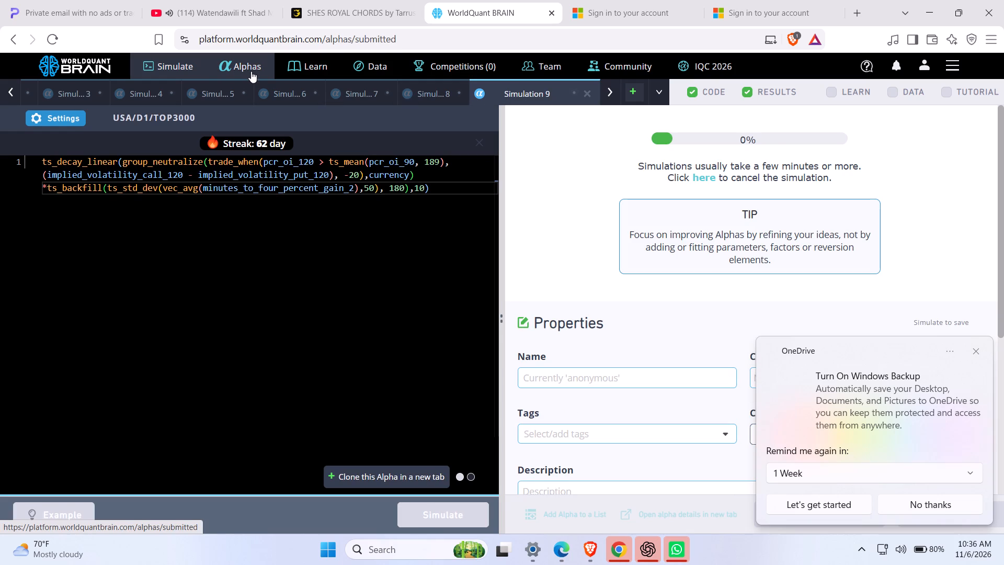
pyautogui.scroll(-6, 661, 95)
pyautogui.scroll(-3, 683, 261)
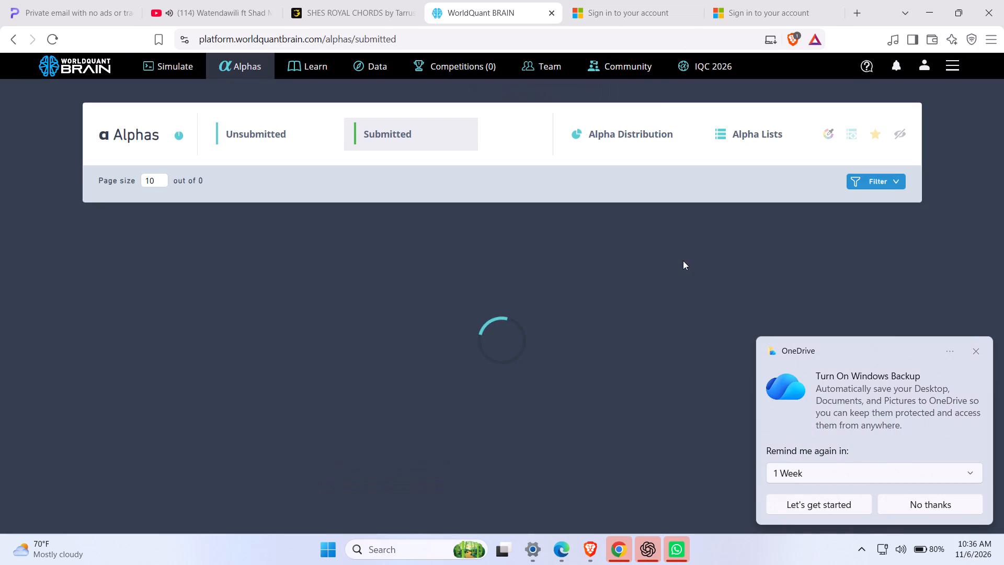
pyautogui.click(977, 356)
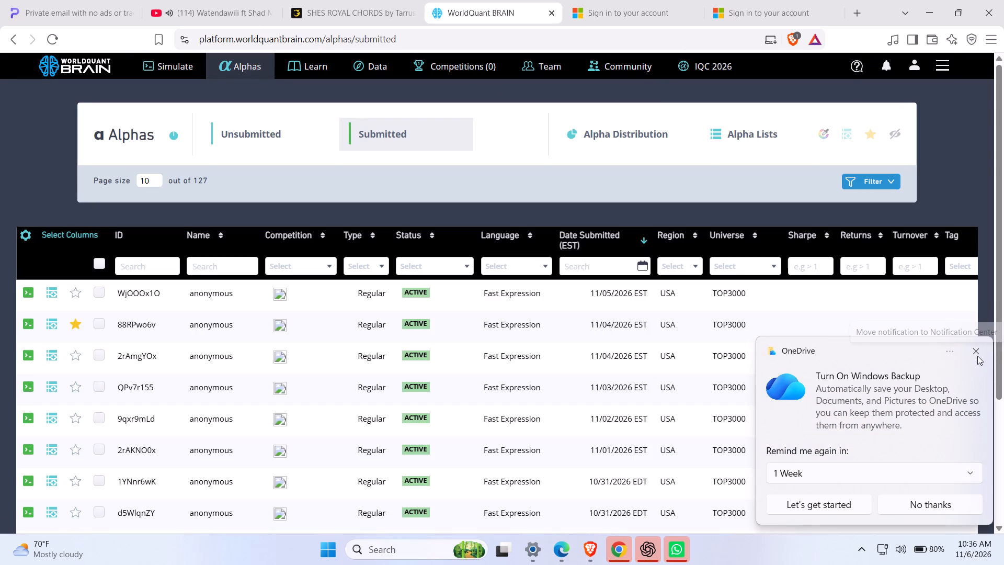
pyautogui.scroll(-1, 977, 356)
pyautogui.click(976, 350)
# Clone the submitted alpha 3qoMzwqN from page 2 of the submitted alphas into a new simulation.
pyautogui.scroll(-3, 971, 355)
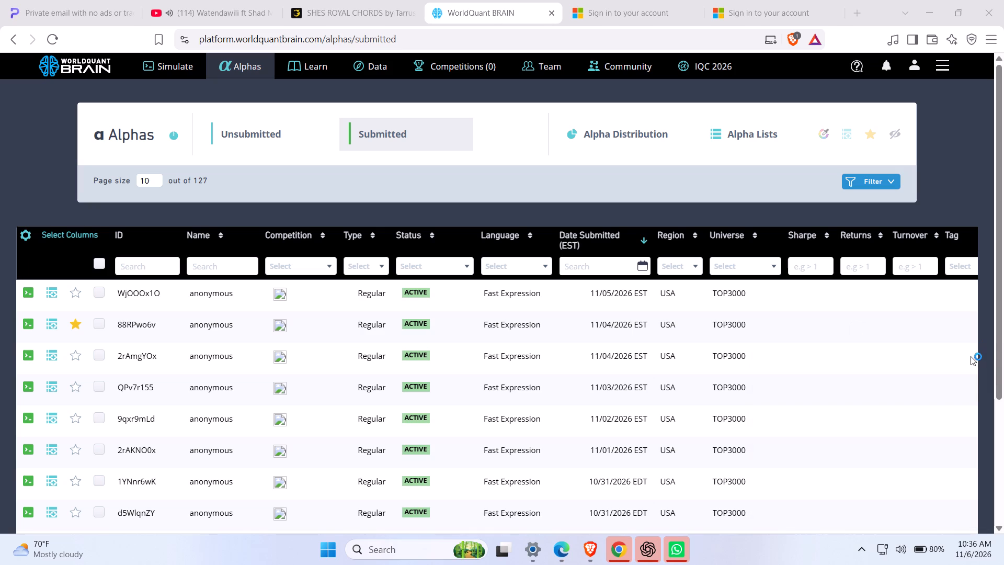
pyautogui.scroll(-3, 971, 356)
pyautogui.click(997, 413)
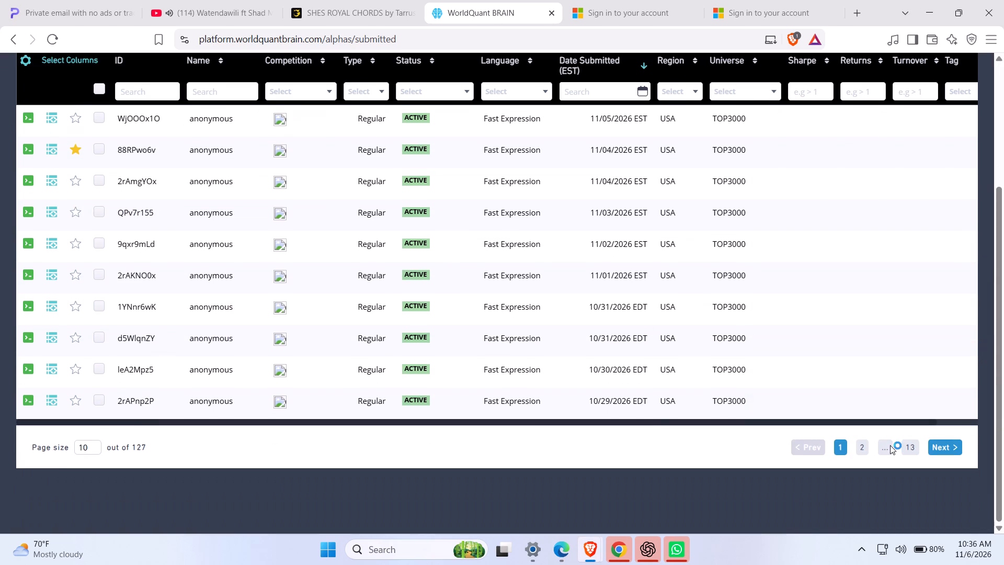
pyautogui.click(864, 449)
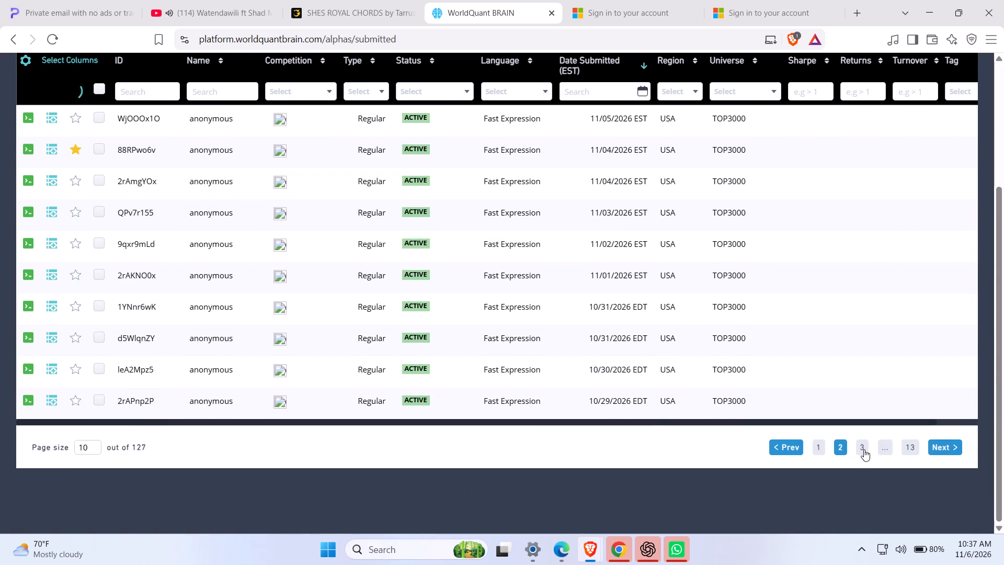
pyautogui.click(864, 449)
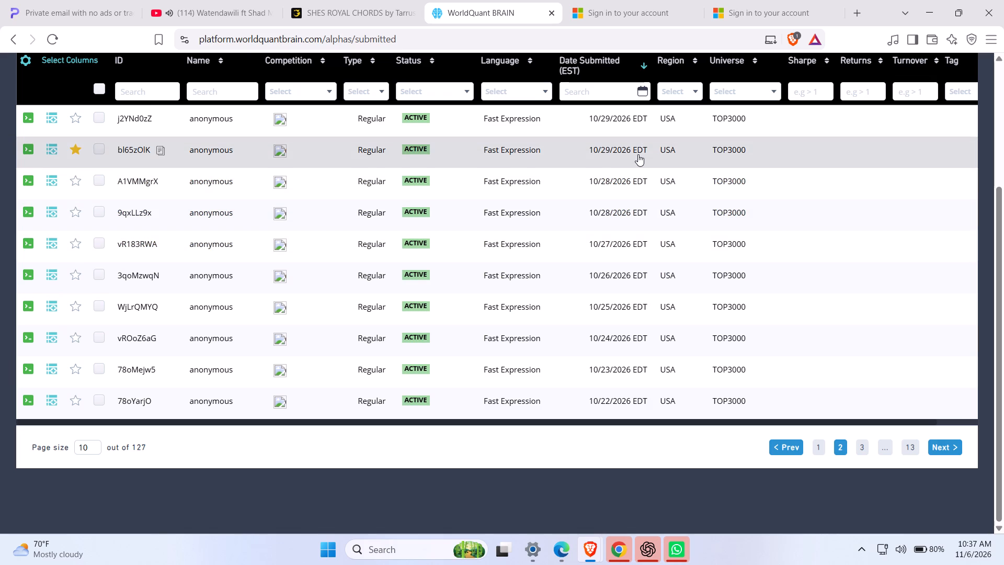
pyautogui.click(665, 270)
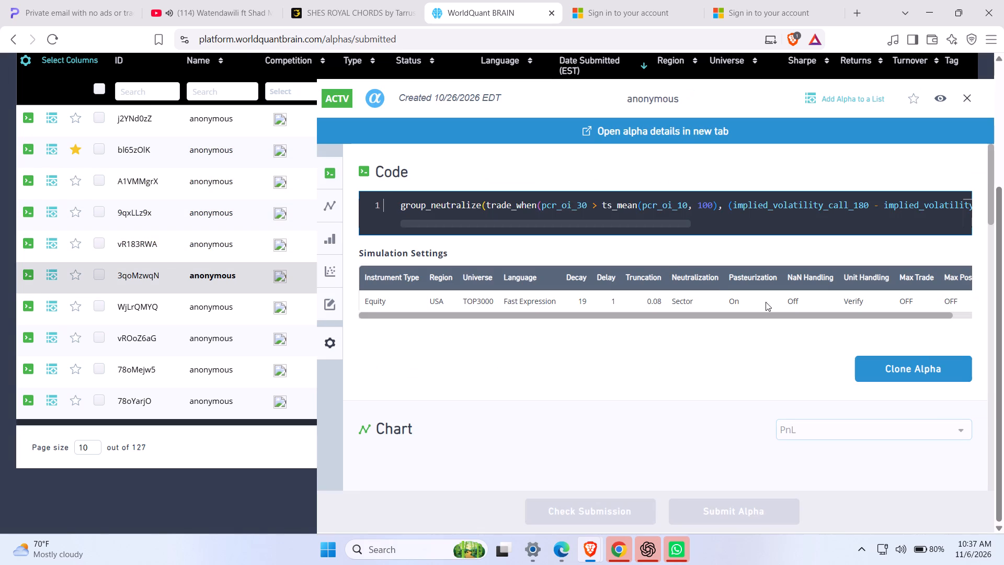
pyautogui.scroll(-5, 911, 323)
pyautogui.scroll(4, 916, 334)
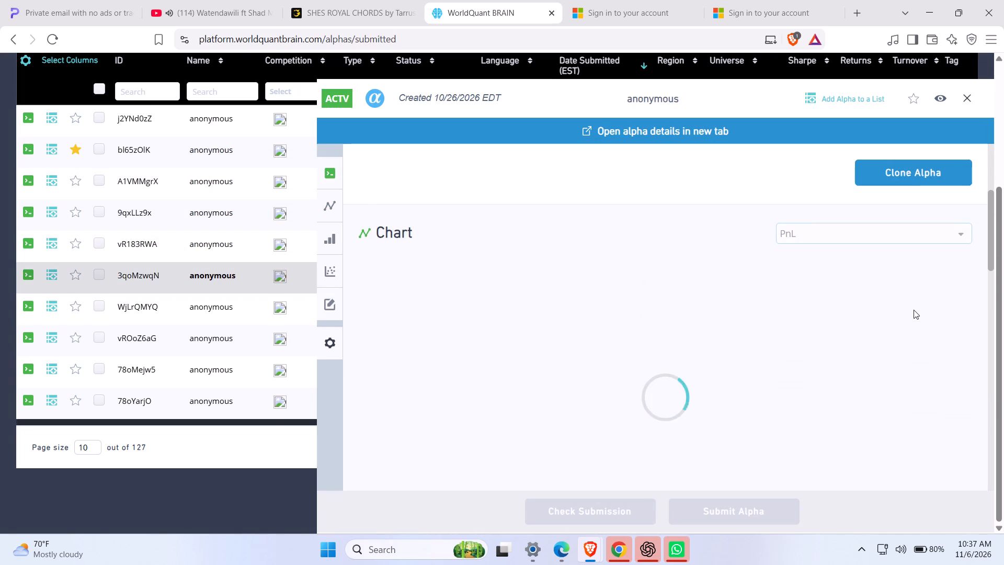
pyautogui.scroll(2, 913, 298)
pyautogui.click(910, 361)
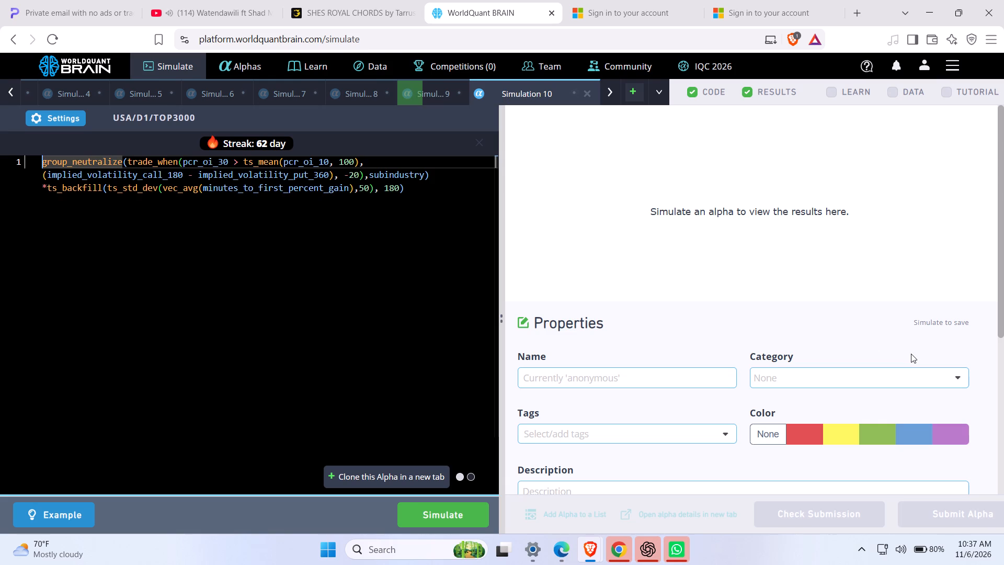
# Change the cloned expression to a ts_backfill window of 182 and pcr_oi_180 inside ts_mean, and simulate it.
pyautogui.click(399, 188)
pyautogui.press('BackSpace')
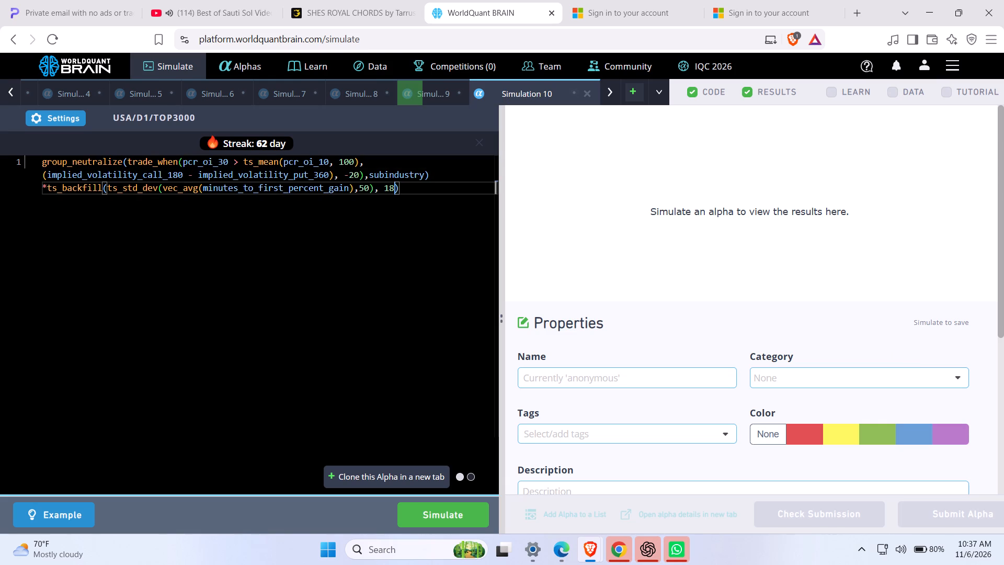
pyautogui.press('2')
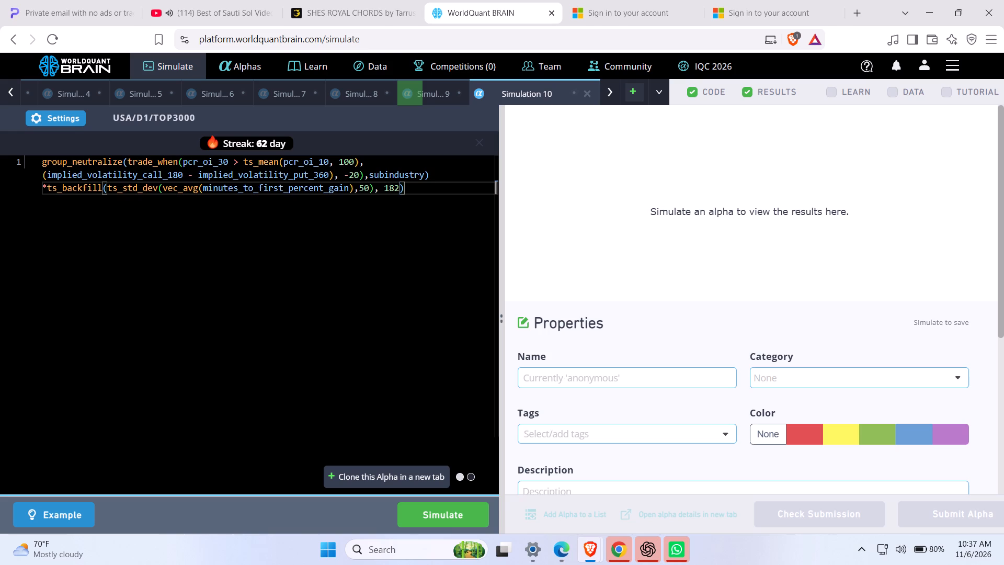
pyautogui.click(323, 164)
pyautogui.press('8')
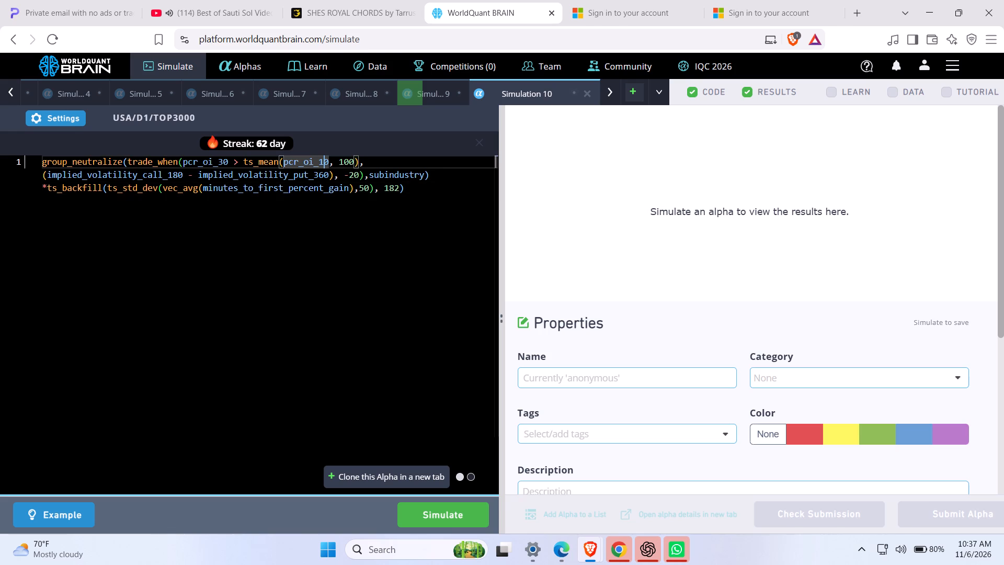
pyautogui.click(438, 511)
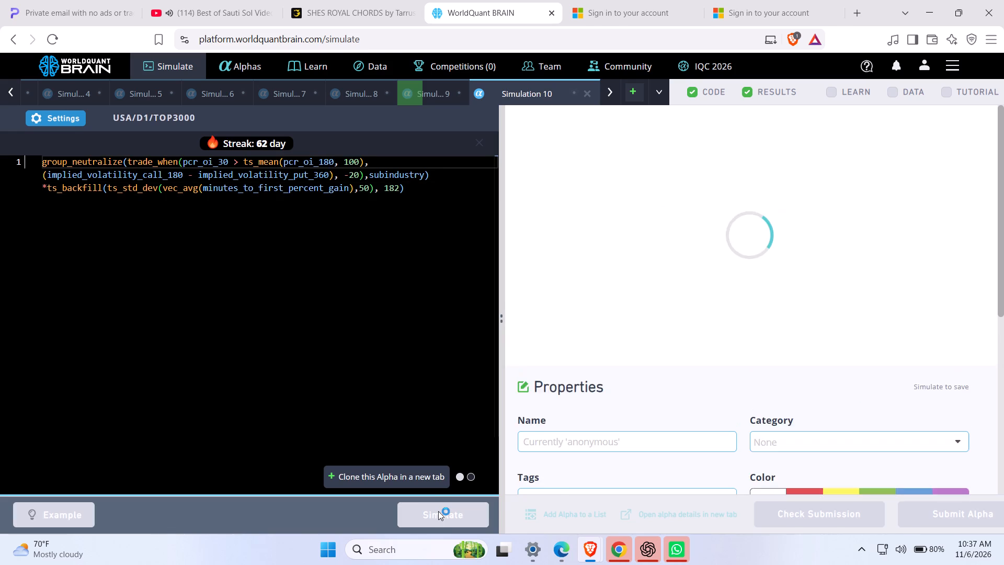
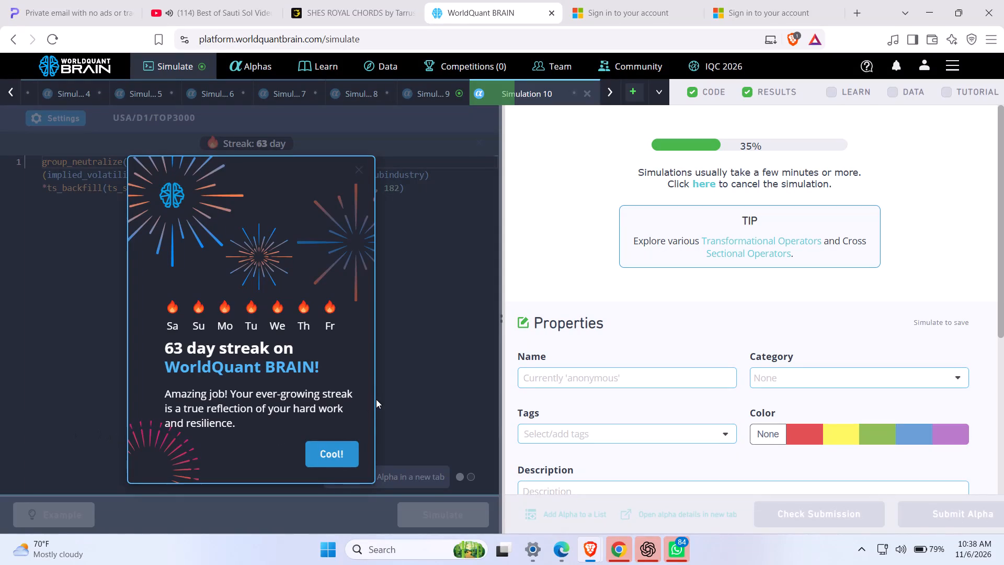
# Dismiss the streak pop-up, reveal the test period results of Simulation 9 and try to submit its alpha.
pyautogui.click(314, 447)
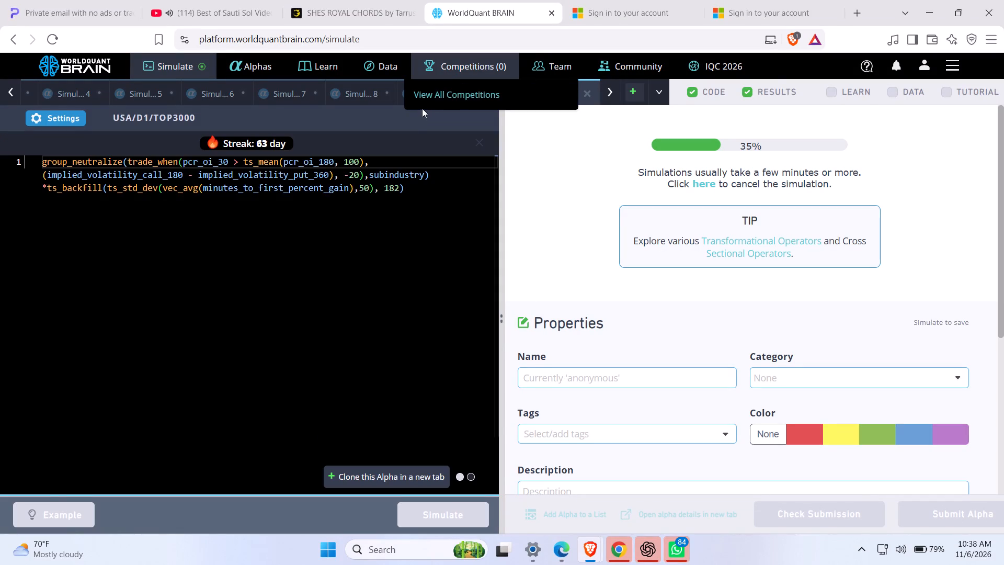
pyautogui.click(425, 97)
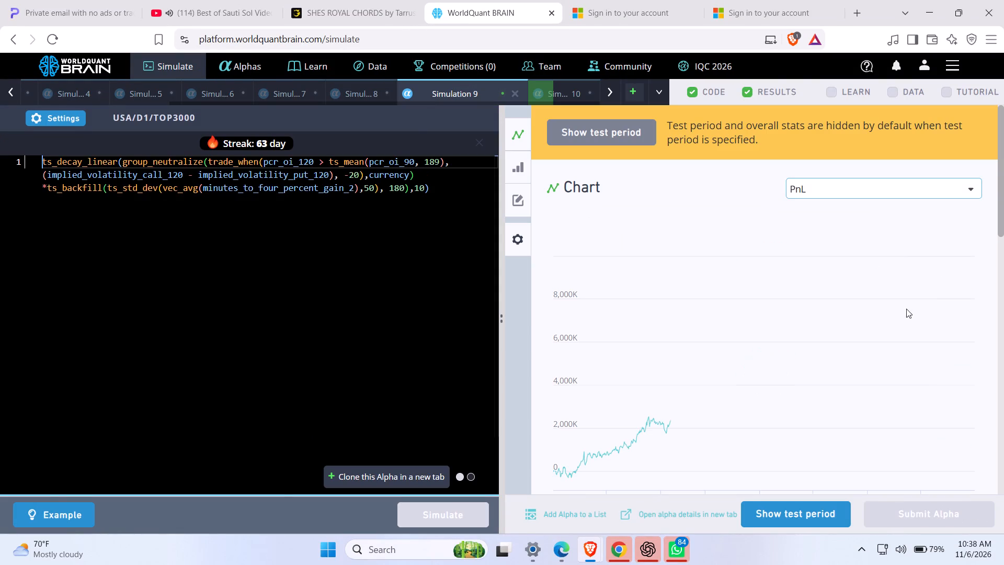
pyautogui.click(812, 526)
pyautogui.scroll(-1, 802, 479)
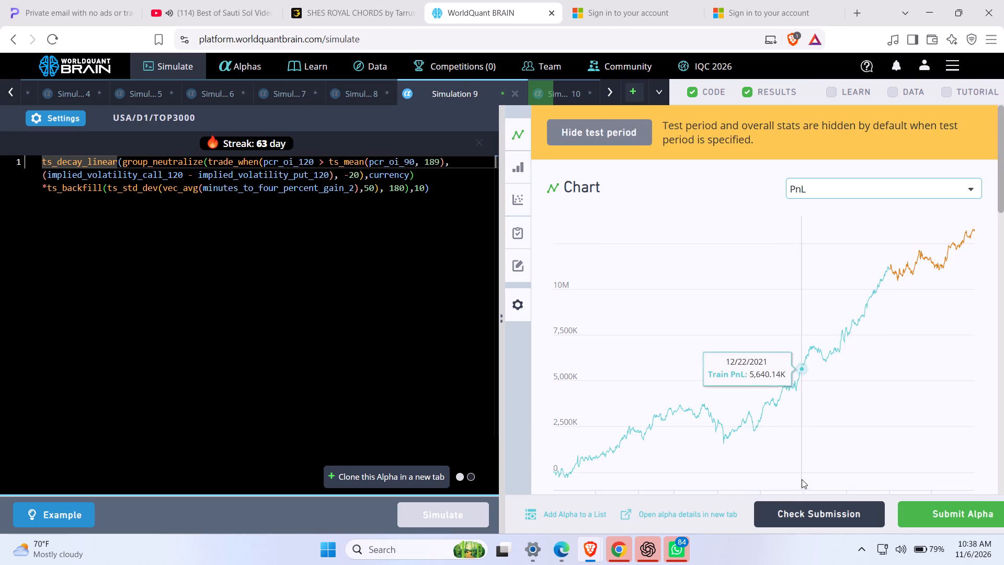
pyautogui.scroll(-3, 802, 479)
pyautogui.click(916, 510)
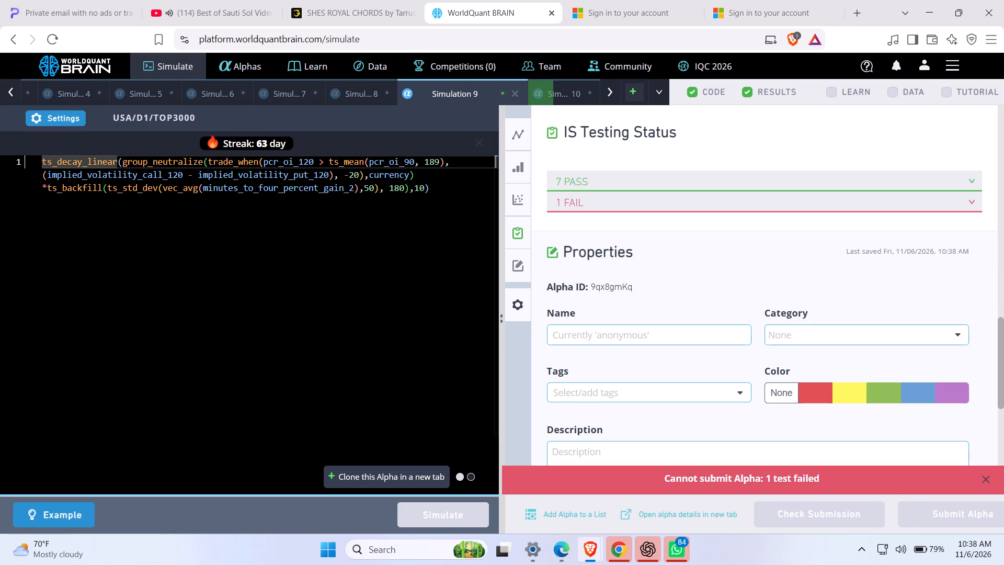
# Change the call volatility field in Simulation 9's expression to implied_volatility_call_180 and simulate it.
pyautogui.click(179, 179)
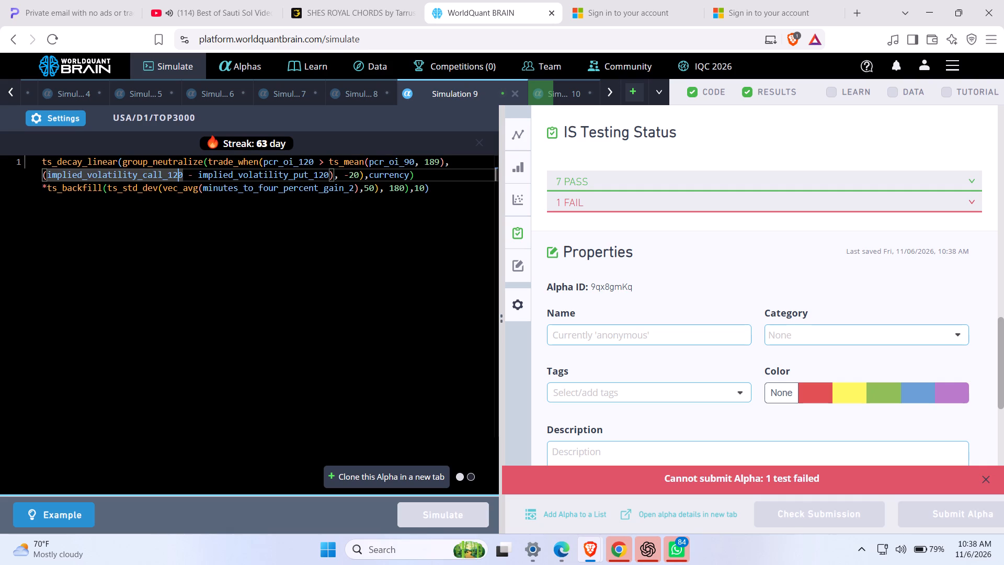
pyautogui.press('BackSpace')
pyautogui.press('8')
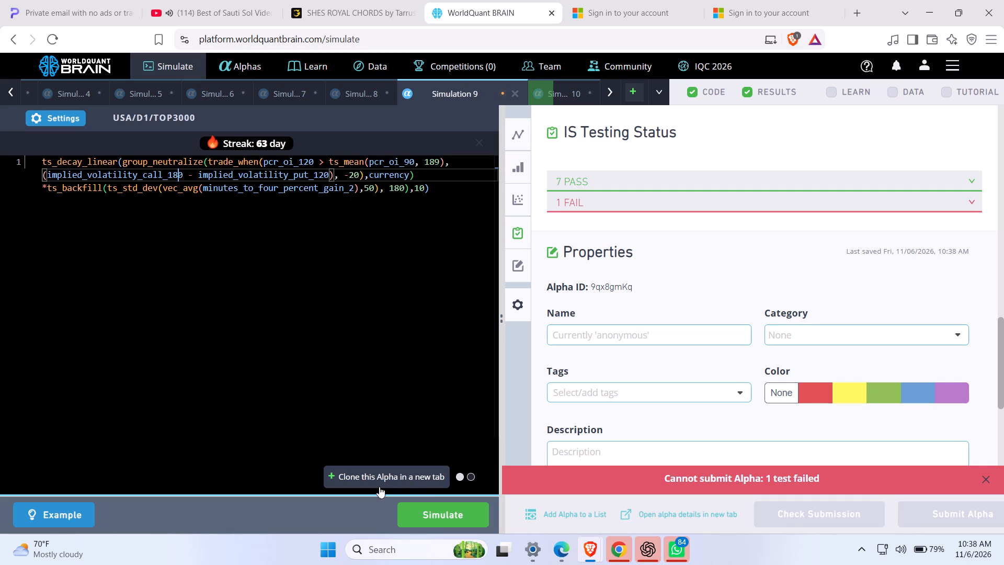
pyautogui.click(425, 513)
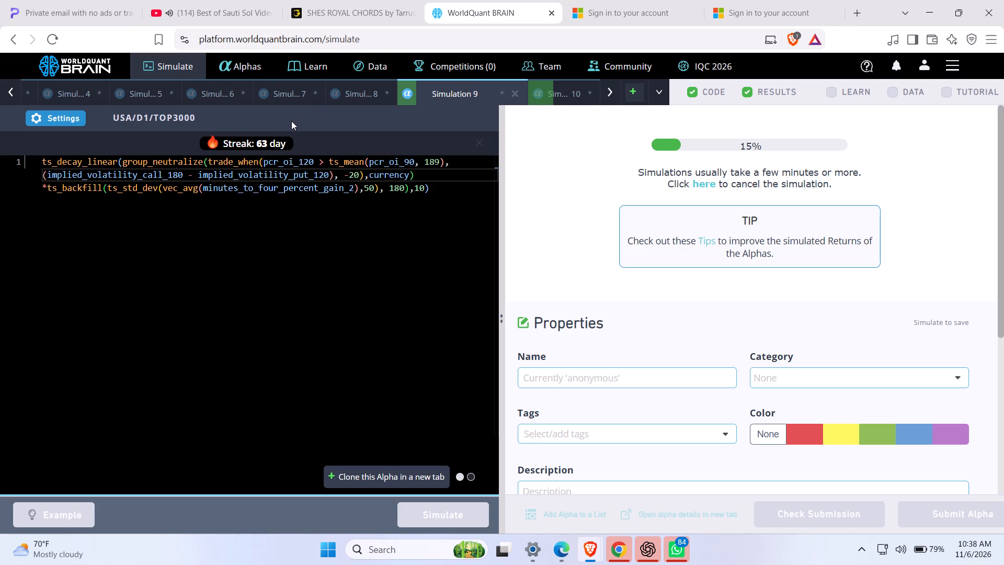
# Reveal the test period results of Simulation 10 and examine the details of its failed IS test.
pyautogui.click(554, 88)
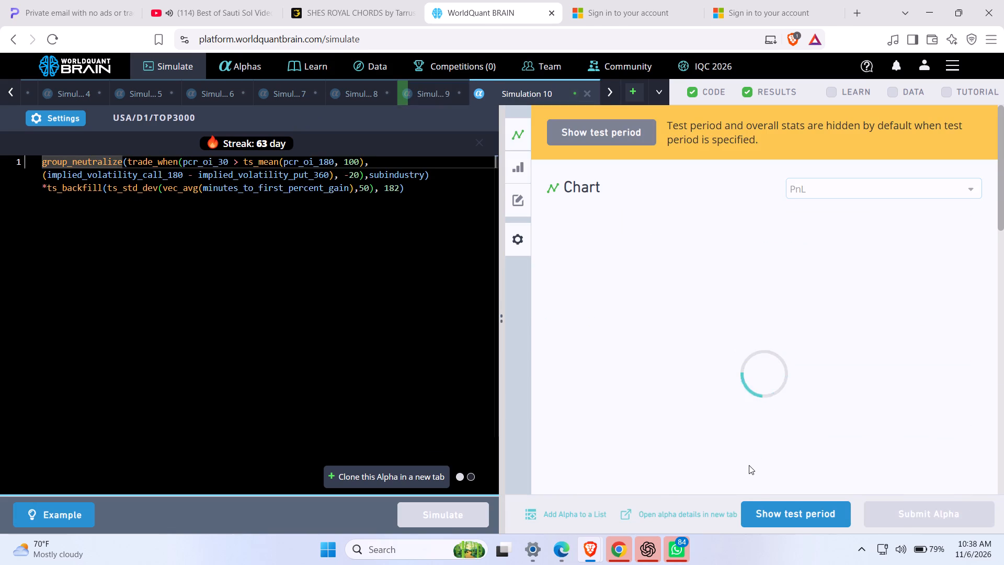
pyautogui.click(767, 507)
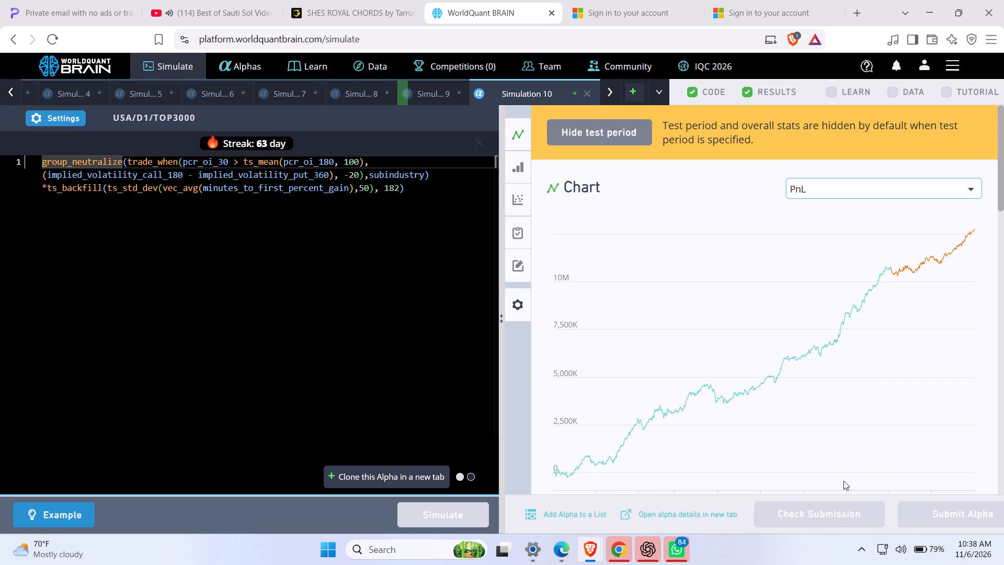
pyautogui.click(1003, 429)
pyautogui.click(1003, 429)
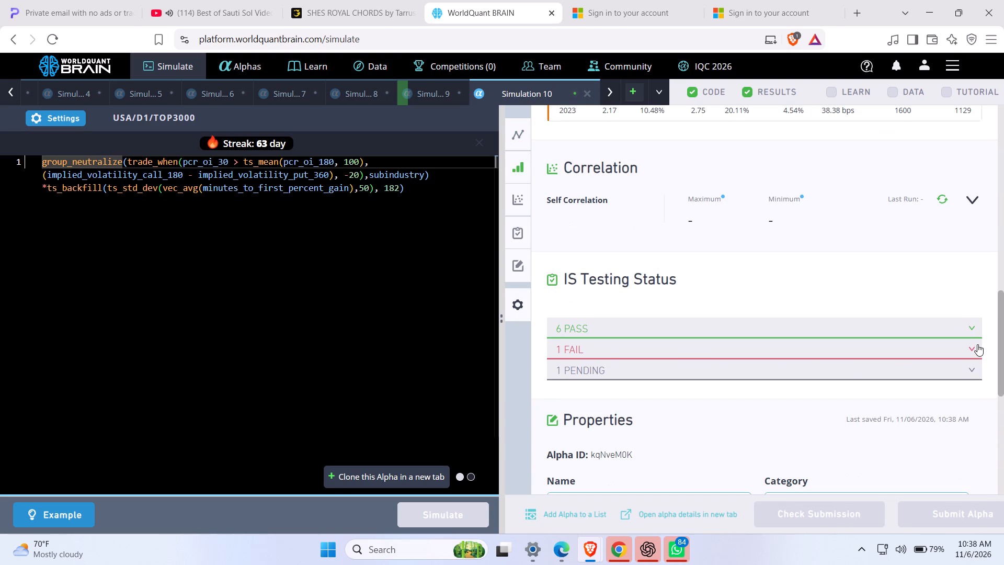
pyautogui.click(974, 348)
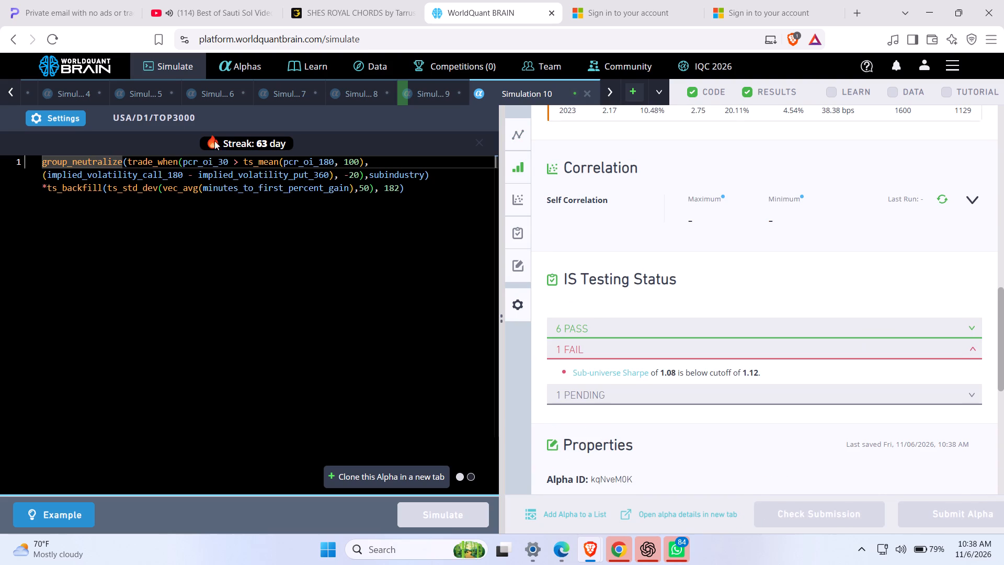
# Set the decay to 14 in Simulation 10's settings, apply it and simulate the alpha again.
pyautogui.click(68, 117)
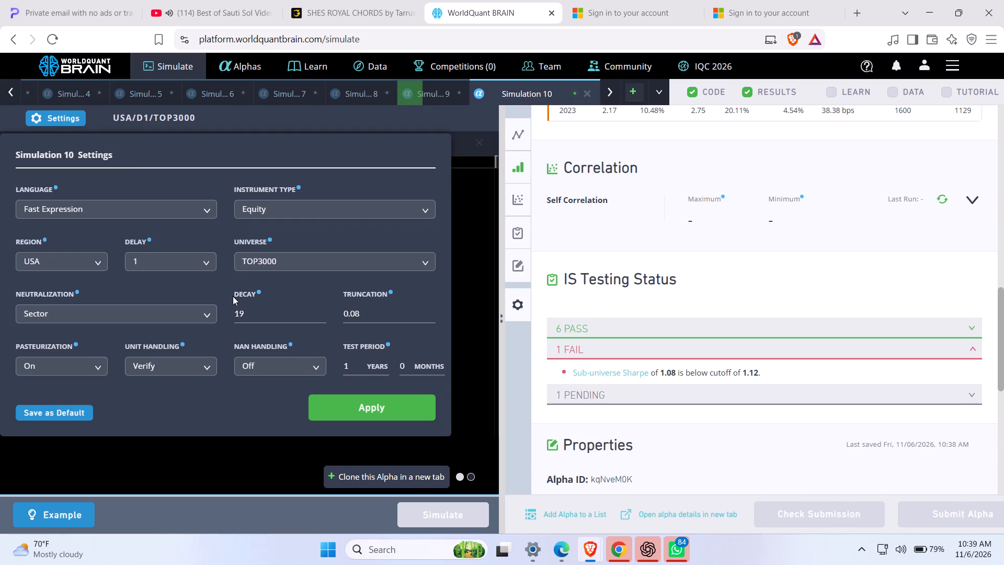
pyautogui.click(247, 314)
pyautogui.press('BackSpace')
pyautogui.press('4')
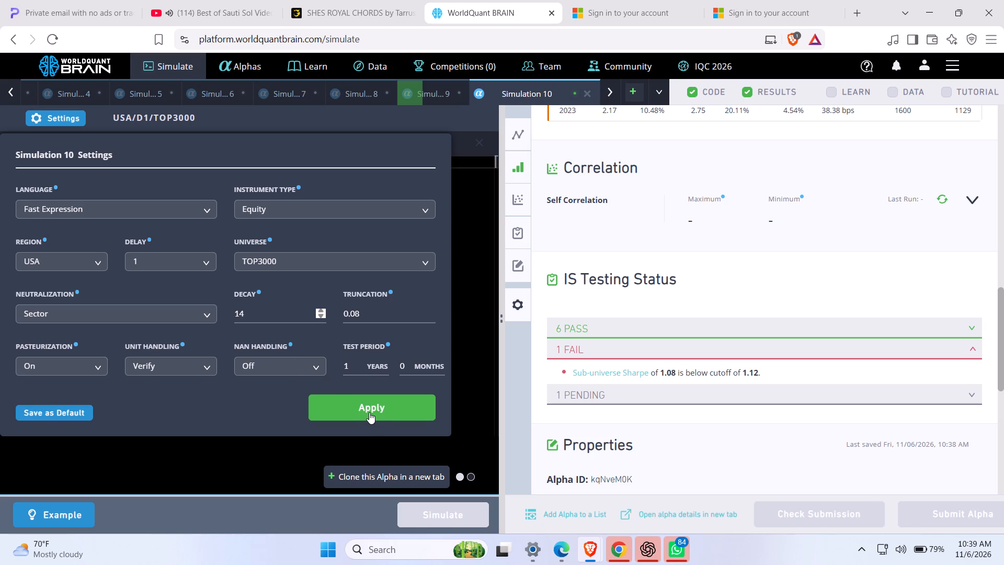
pyautogui.click(369, 412)
pyautogui.click(430, 510)
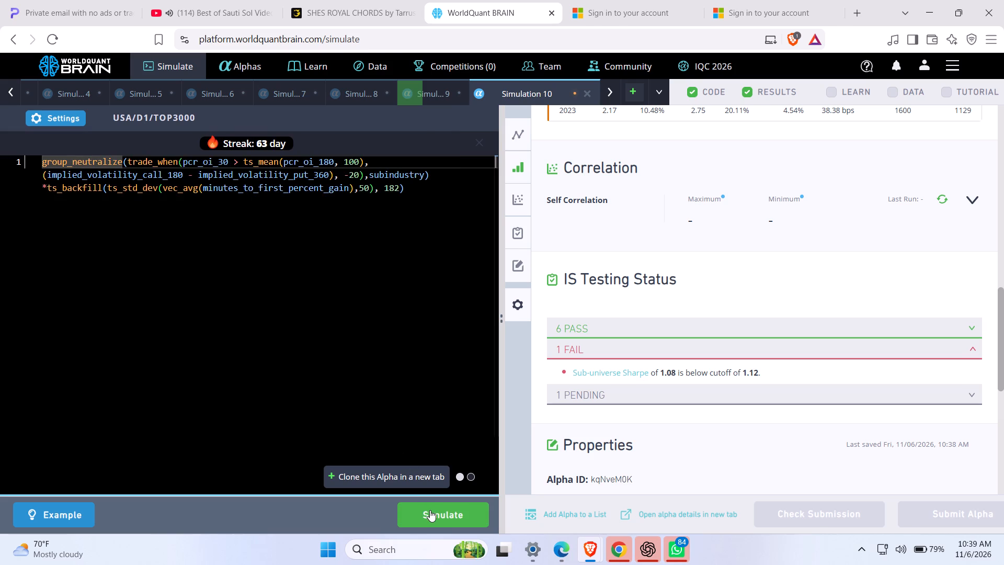
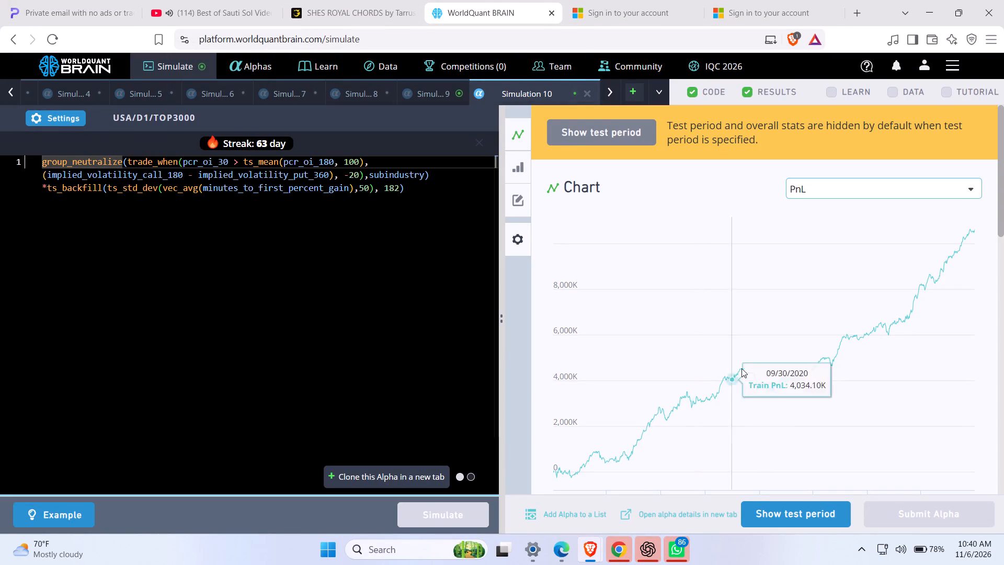
# Reveal the test period results of Simulation 10 and examine its IS Summary and the details of its failed IS test.
pyautogui.click(801, 506)
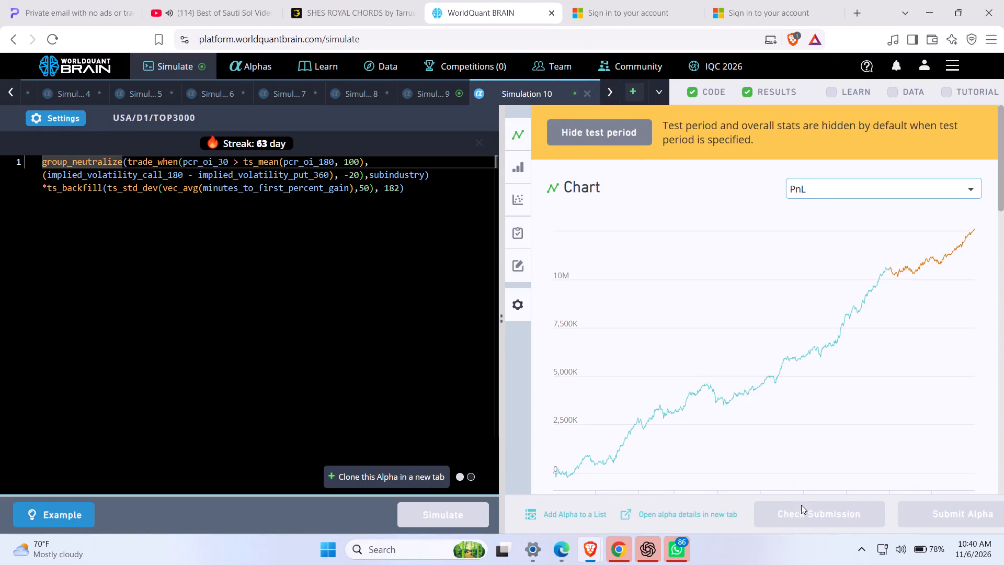
pyautogui.scroll(-4, 801, 470)
pyautogui.scroll(-3, 798, 423)
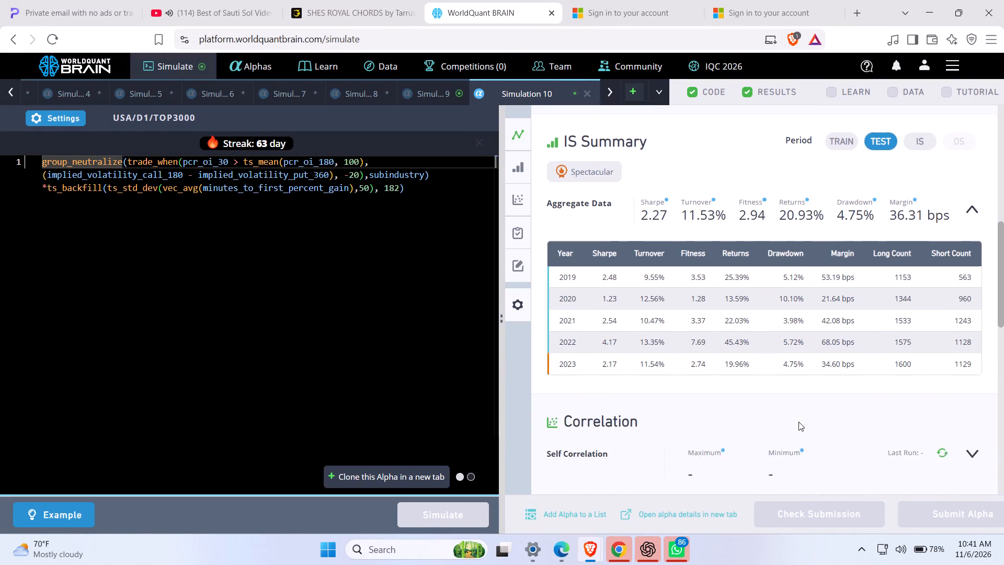
pyautogui.scroll(-3, 799, 419)
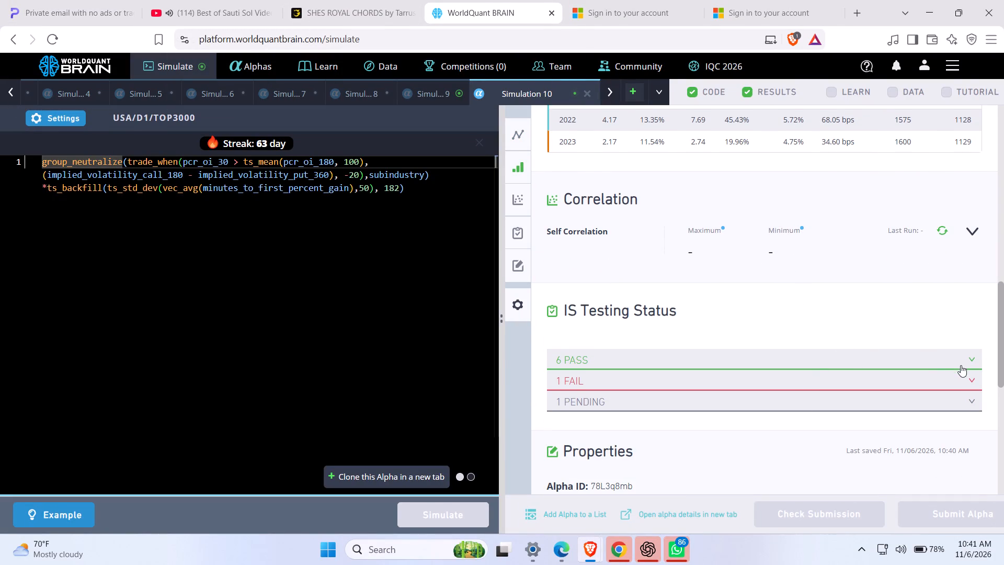
pyautogui.click(968, 370)
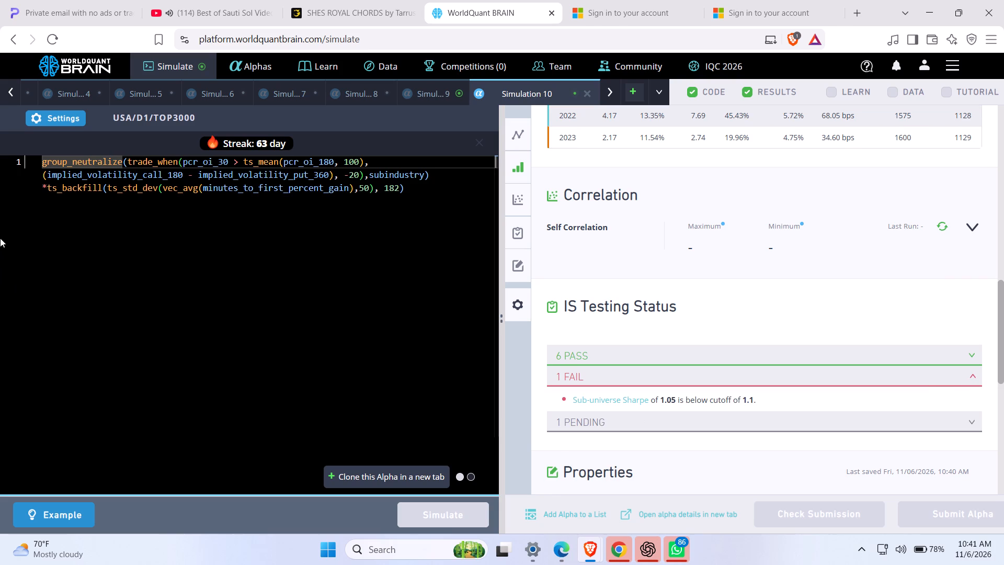
# Set the decay to 23 in Simulation 10's settings, apply it and simulate the alpha again.
pyautogui.click(30, 119)
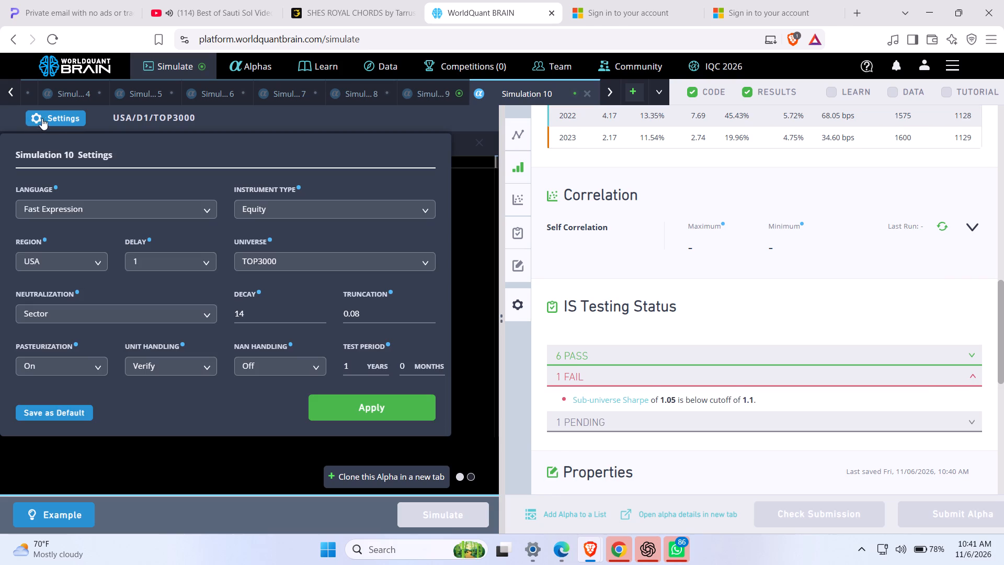
pyautogui.click(276, 319)
pyautogui.press('BackSpace')
pyautogui.press('BackSpace')
pyautogui.write('23')
pyautogui.click(335, 398)
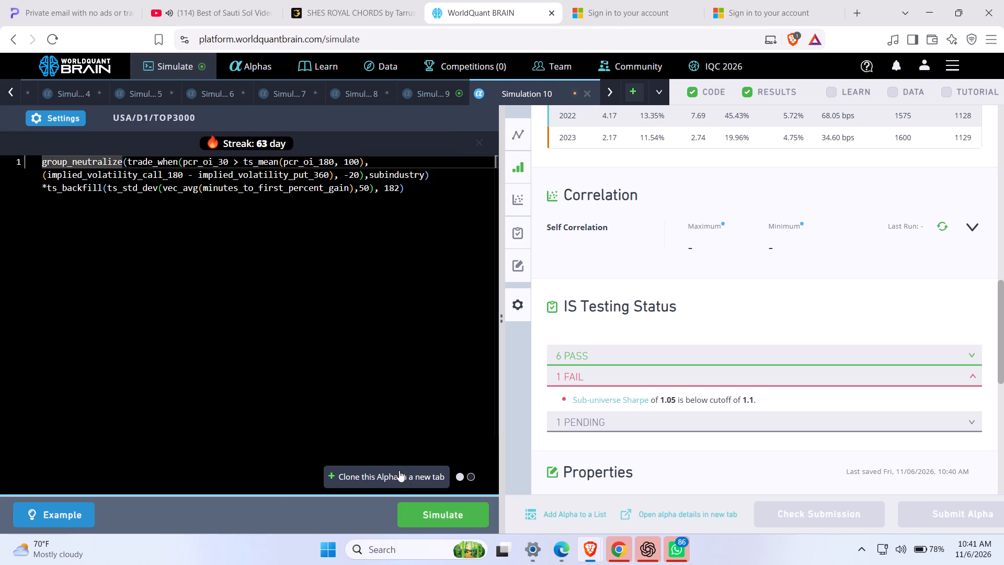
pyautogui.click(431, 513)
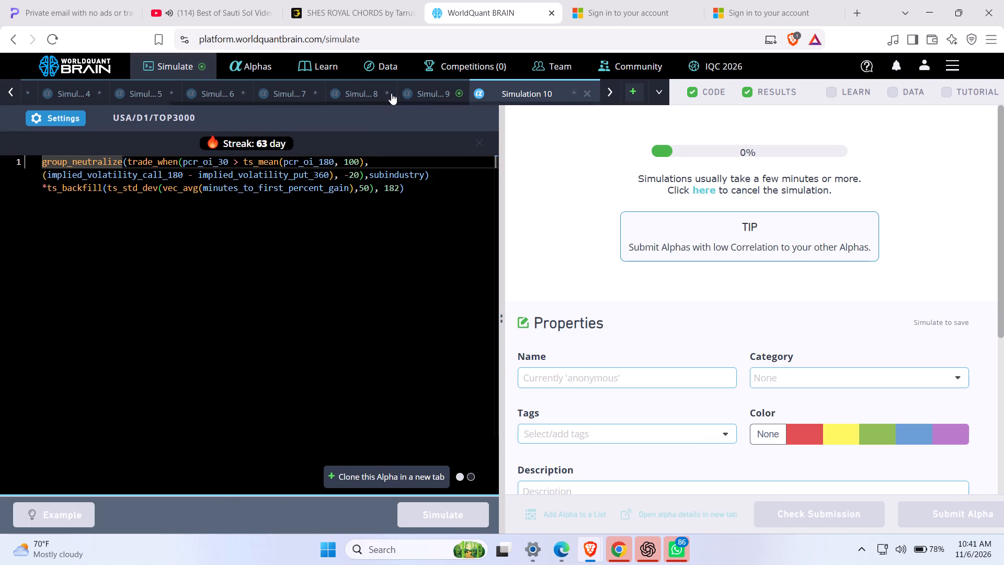
# Reveal the test period results of Simulation 9, try to submit its alpha and review its yearly IS Summary.
pyautogui.click(407, 93)
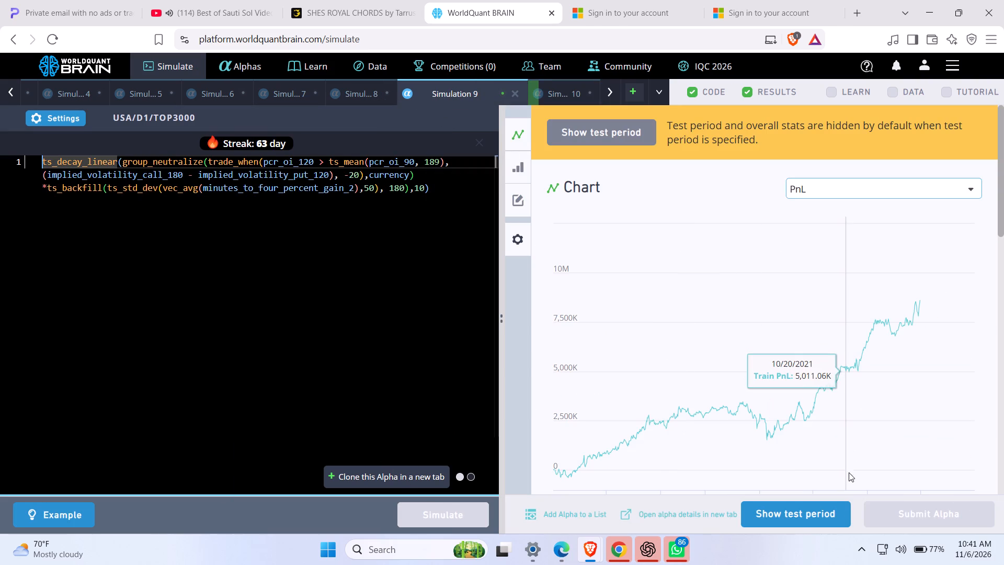
pyautogui.click(838, 530)
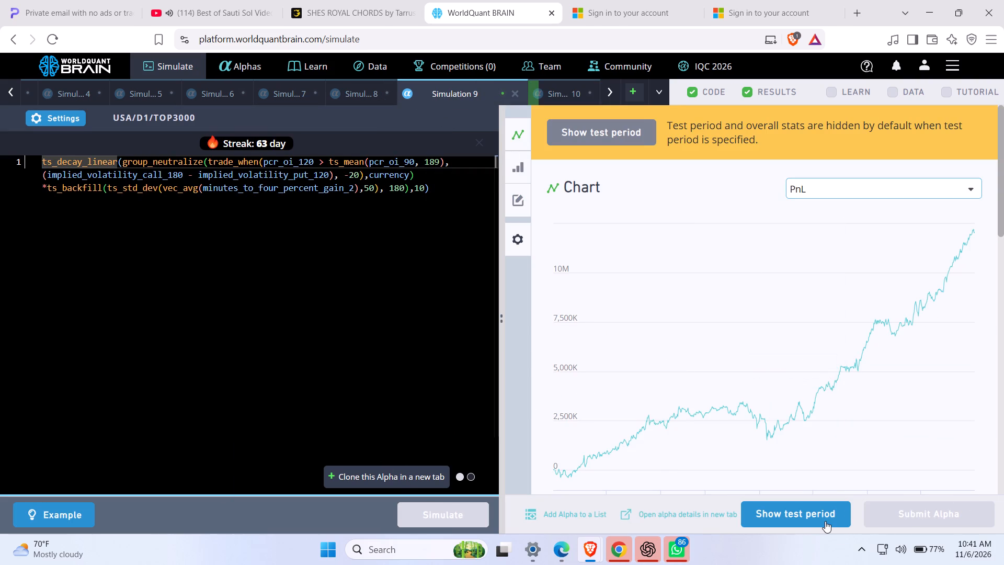
pyautogui.click(825, 521)
pyautogui.click(927, 507)
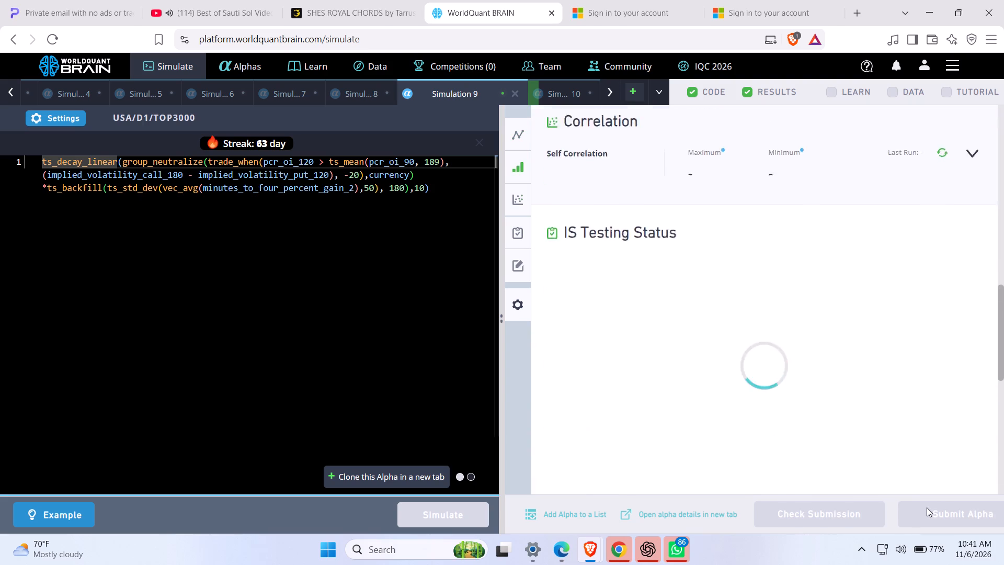
pyautogui.scroll(1, 896, 486)
pyautogui.scroll(-4, 691, 350)
pyautogui.scroll(7, 690, 349)
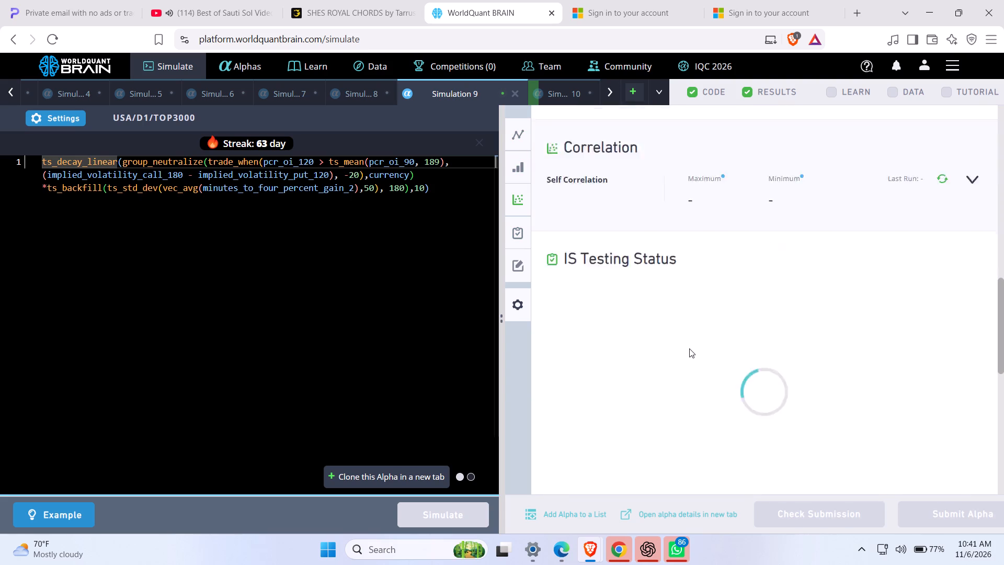
pyautogui.scroll(2, 689, 348)
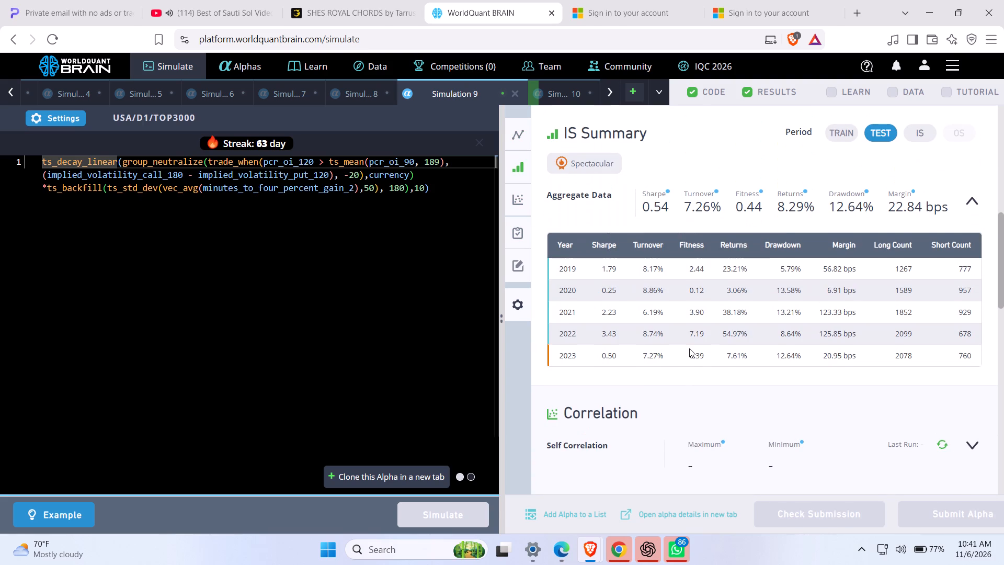
pyautogui.scroll(-6, 689, 348)
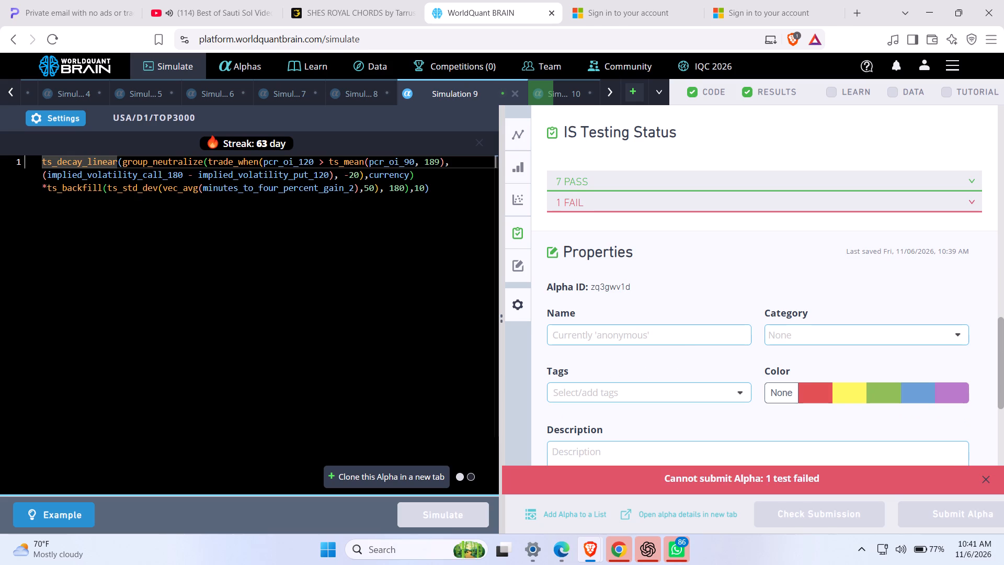
# Change the first open-interest field in the trade_when condition of Simulation 9's expression to pcr_oi_180.
pyautogui.click(309, 164)
pyautogui.press('BackSpace')
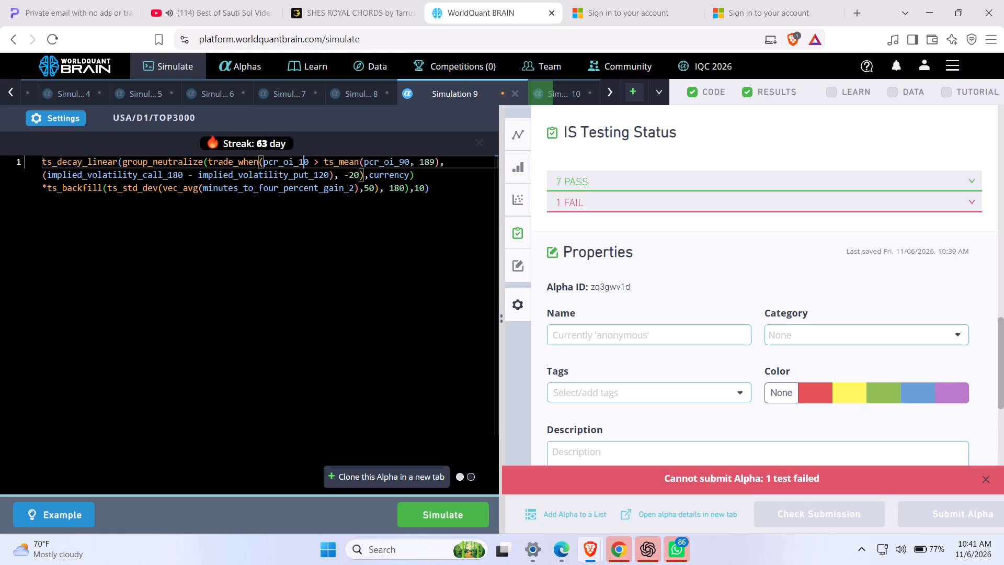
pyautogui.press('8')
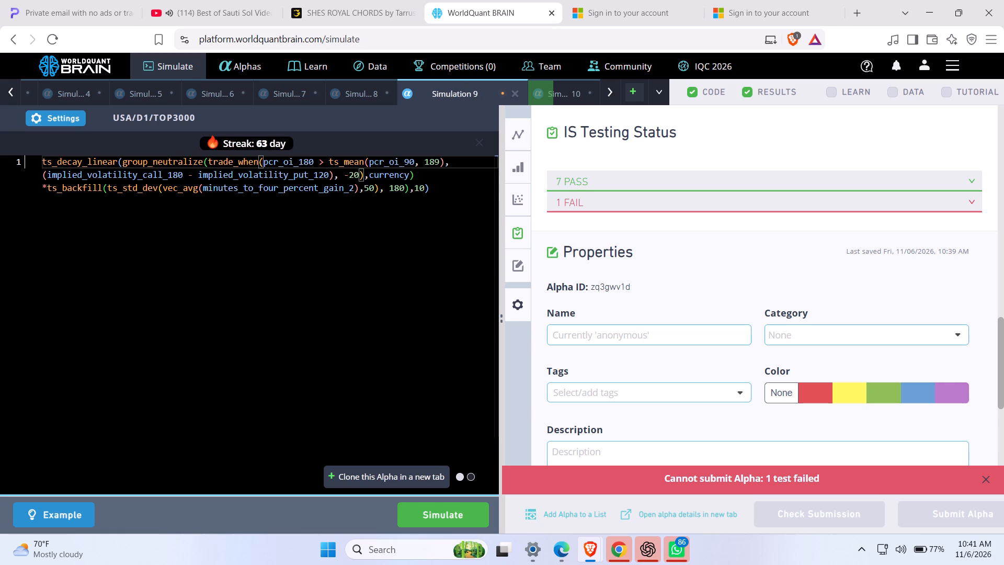
pyautogui.click(432, 190)
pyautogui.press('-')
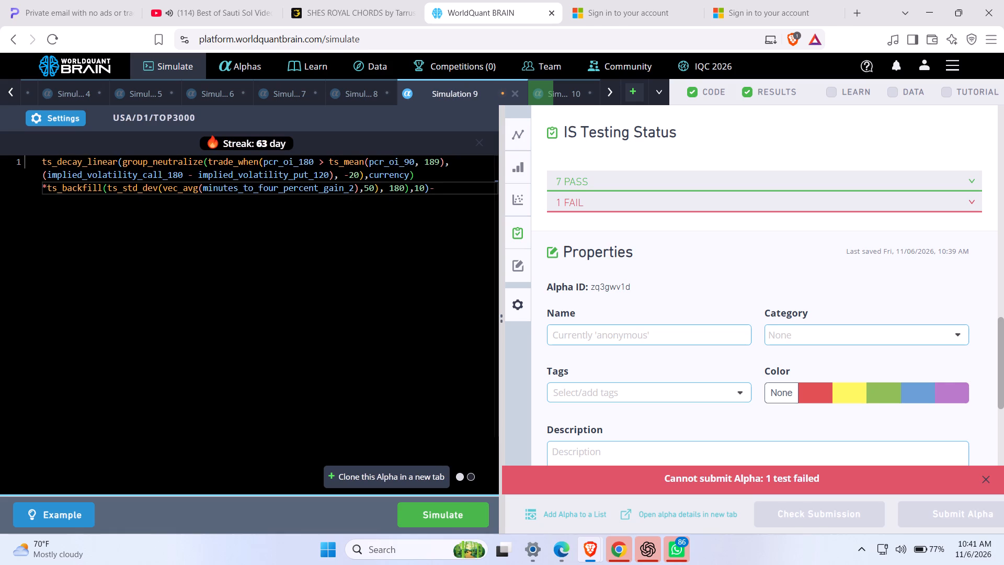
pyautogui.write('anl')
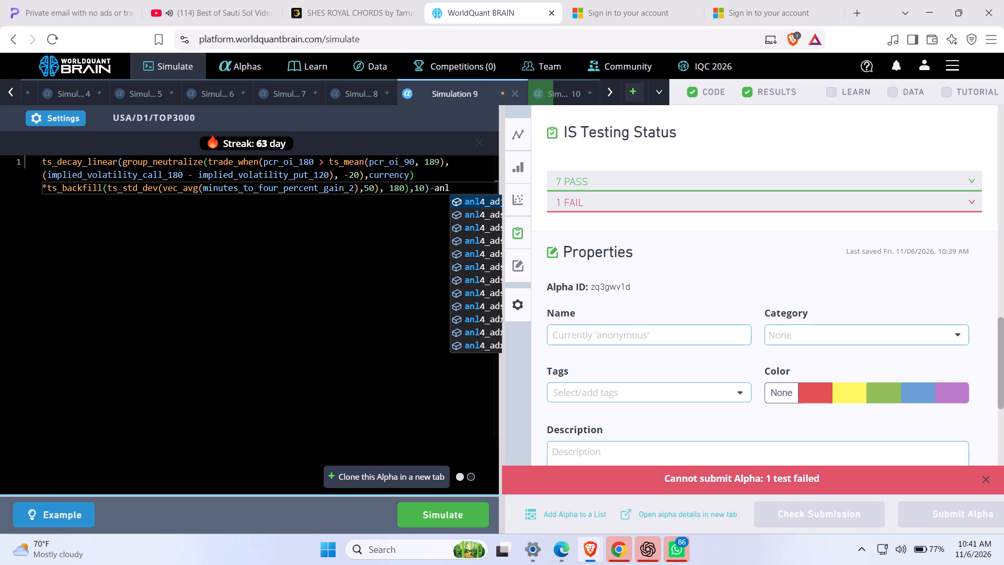
pyautogui.click(462, 202)
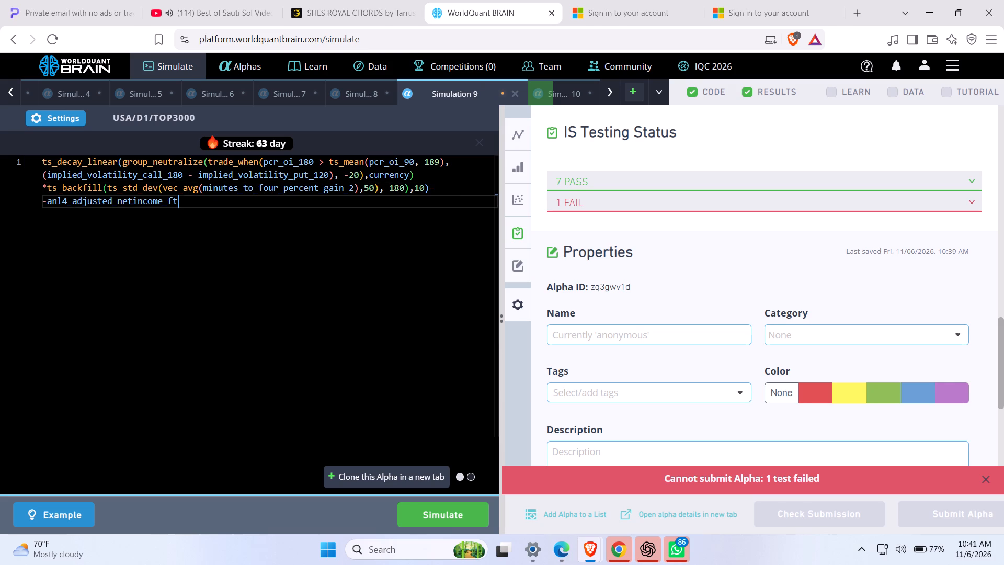
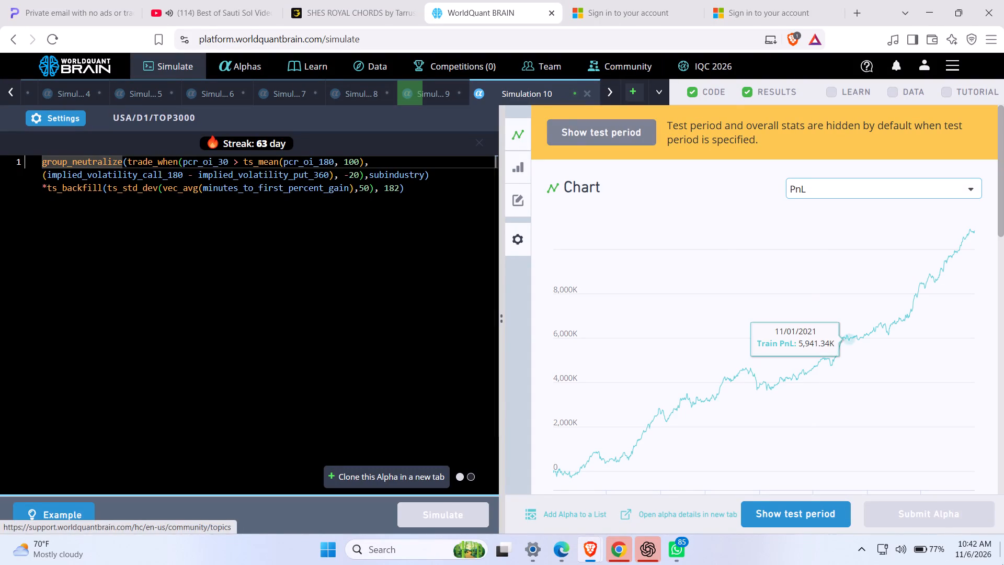
# Reveal the test period results of Simulation 10 and examine the details of its failed IS test.
pyautogui.click(801, 517)
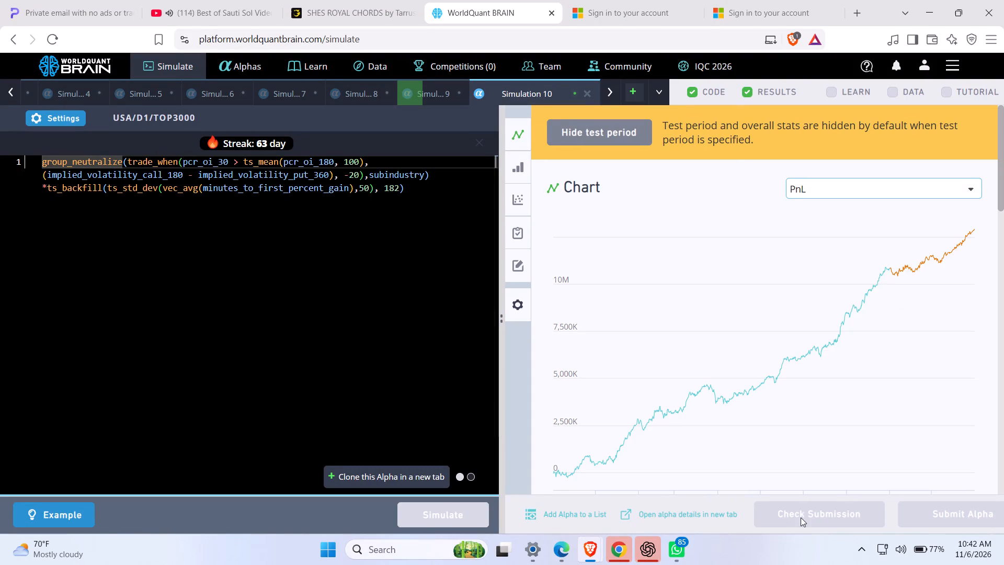
pyautogui.scroll(-7, 801, 509)
pyautogui.scroll(-5, 787, 461)
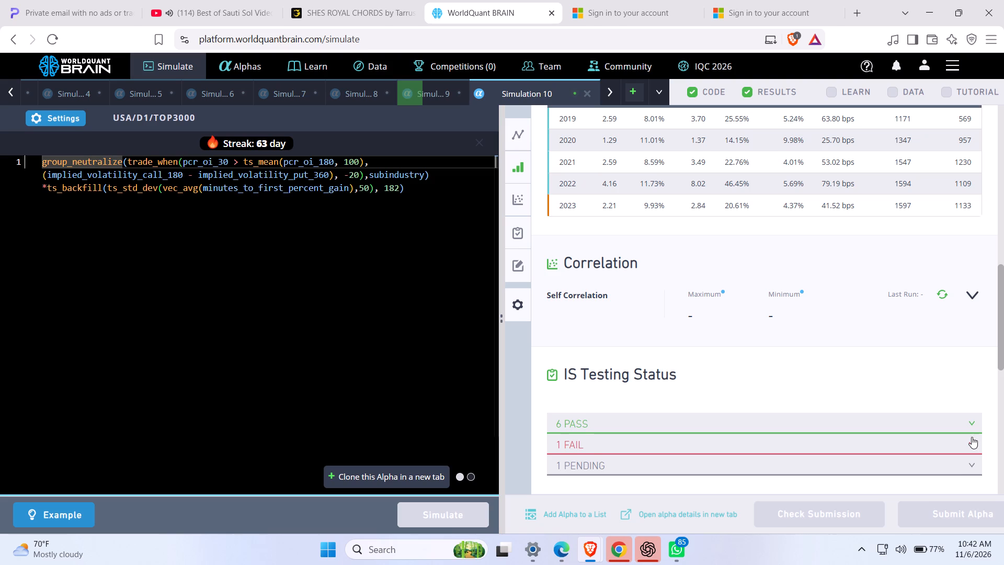
pyautogui.click(971, 438)
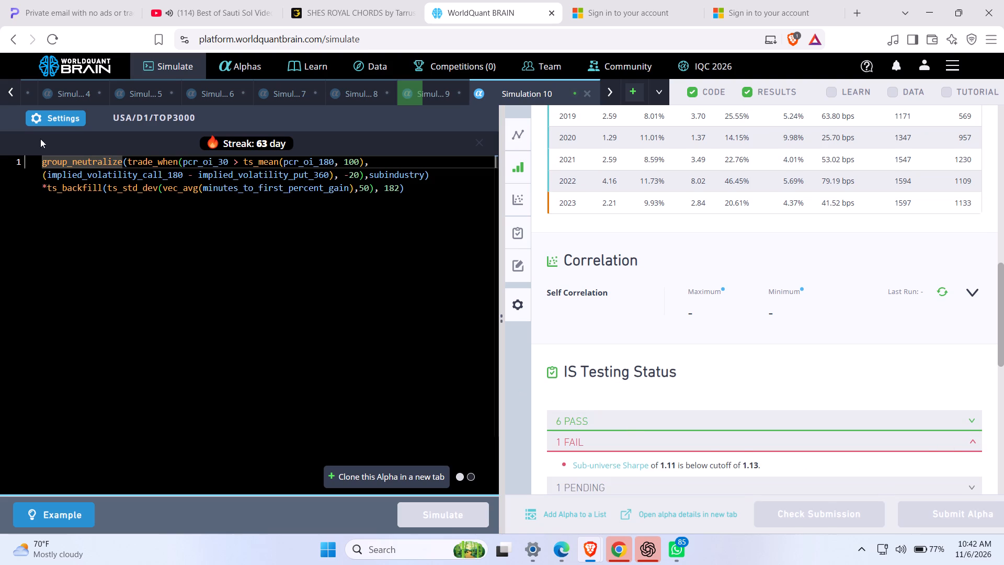
# Set the decay to 25 in Simulation 10's settings, apply it and simulate the alpha again.
pyautogui.click(31, 114)
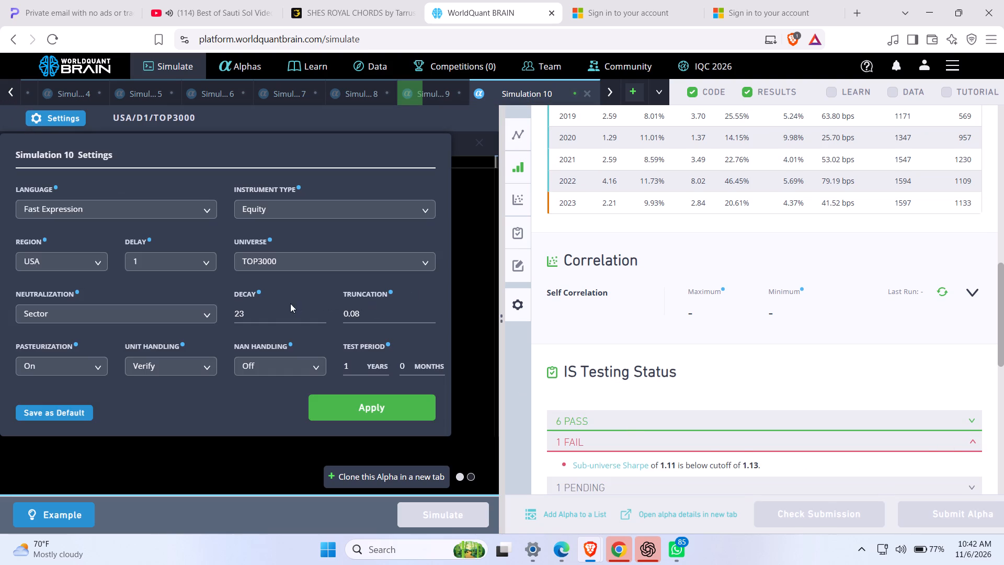
pyautogui.click(287, 320)
pyautogui.press('Return')
pyautogui.press('BackSpace')
pyautogui.press('4')
pyautogui.scroll(1, 290, 321)
pyautogui.click(329, 403)
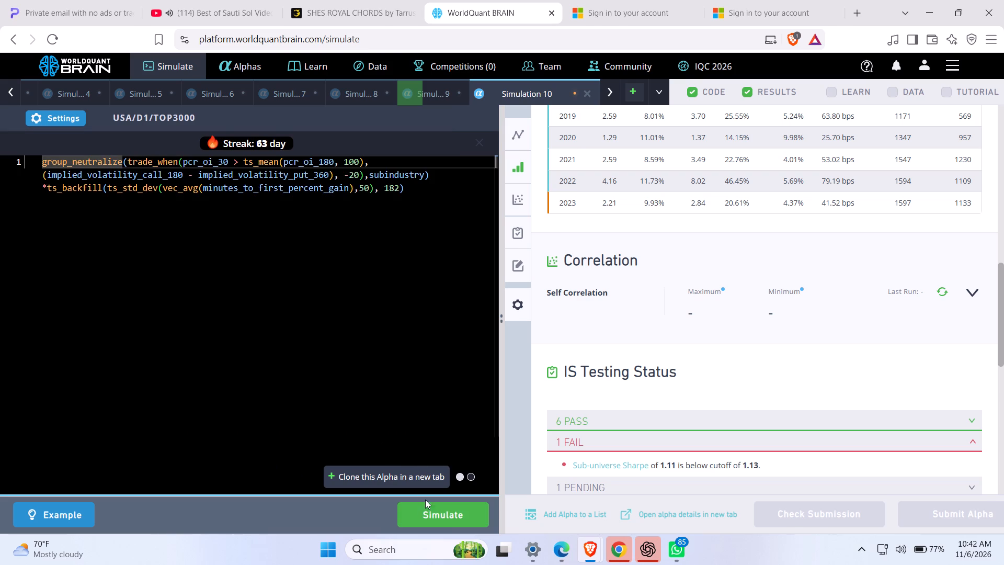
pyautogui.click(428, 513)
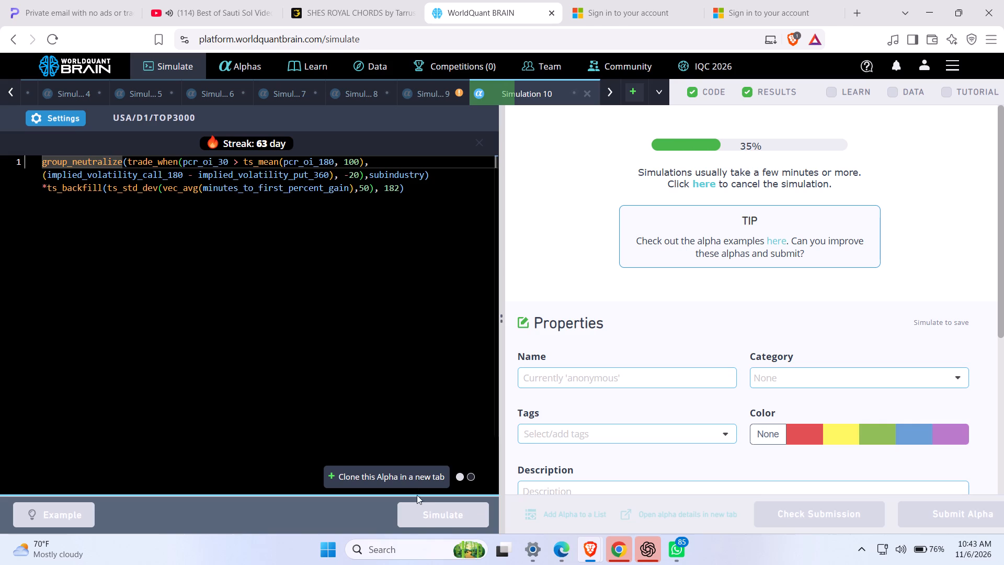
# Reveal the test period results of Simulation 9, glance at its IS Summary and try to submit its alpha.
pyautogui.click(415, 92)
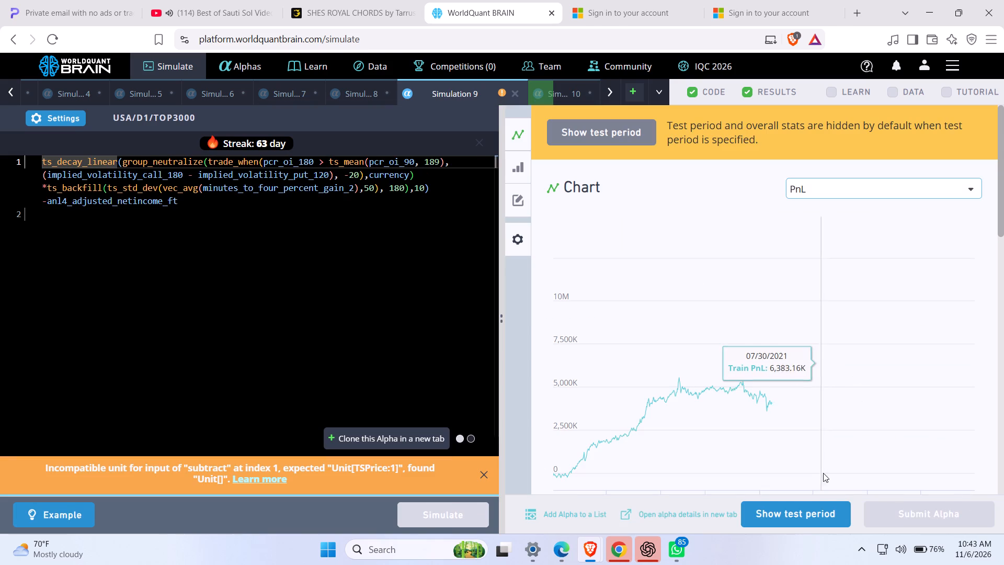
pyautogui.click(808, 516)
pyautogui.scroll(-4, 832, 419)
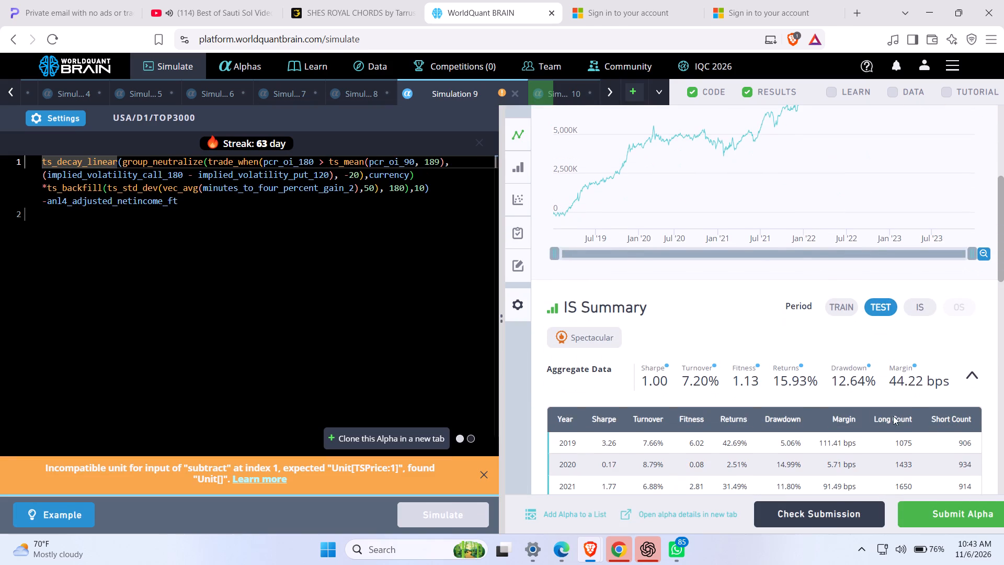
pyautogui.click(978, 505)
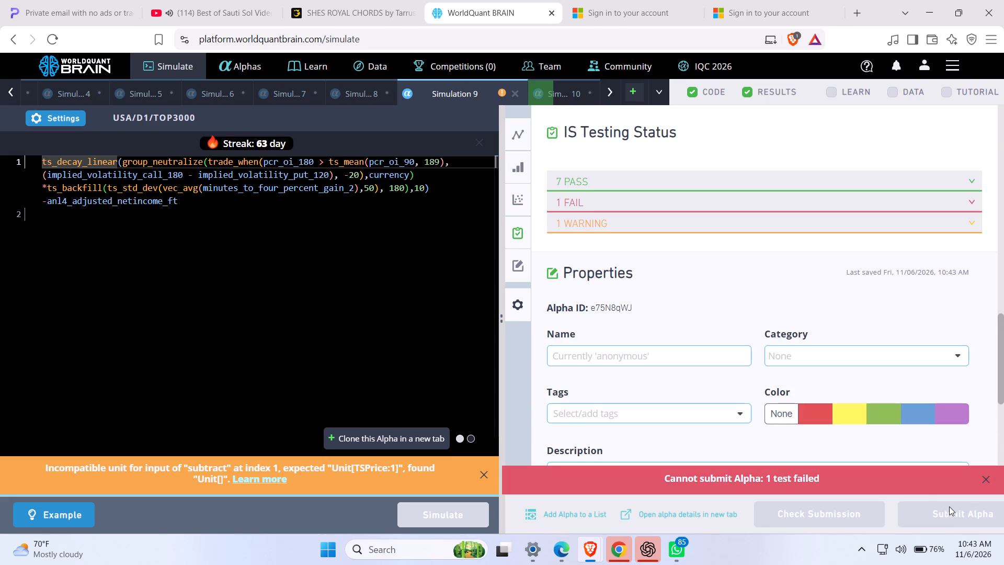
# In Simulation 9's expression, add anl4_adjusted_netincome_ft instead of subtracting it, and move the closing ",10)" of ts_decay_linear from before that term to after it.
pyautogui.click(48, 199)
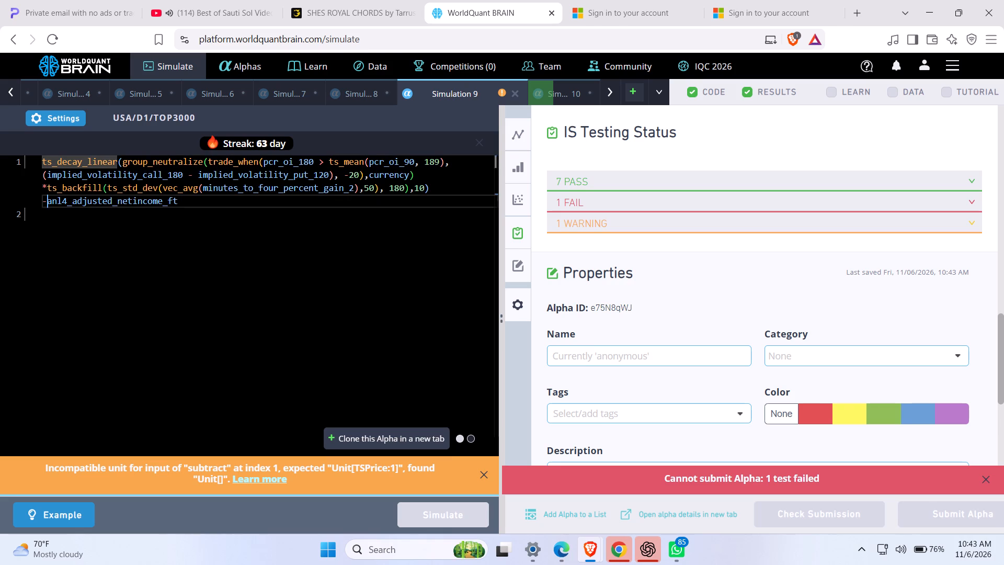
pyautogui.press('BackSpace')
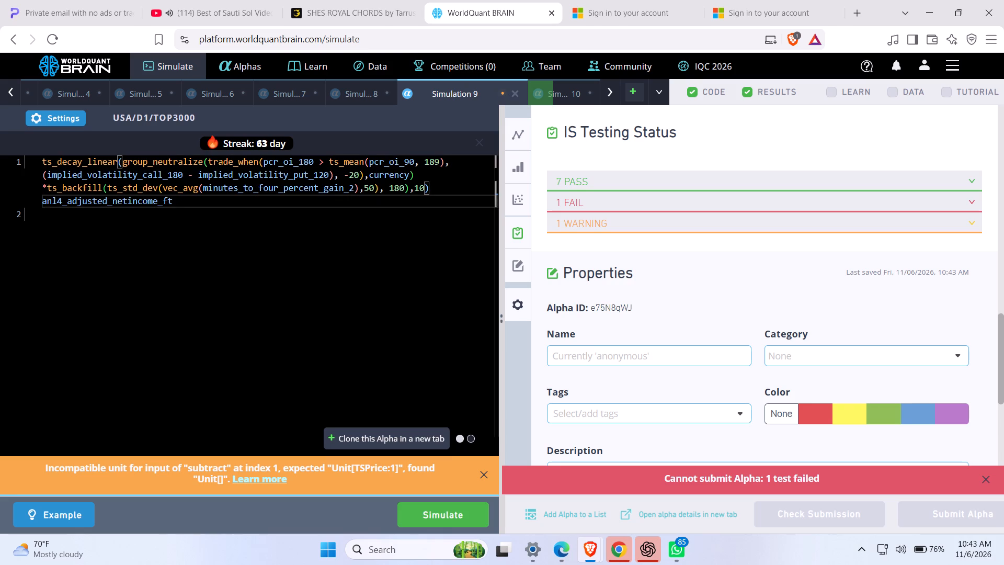
pyautogui.hotkey('shift', '+')
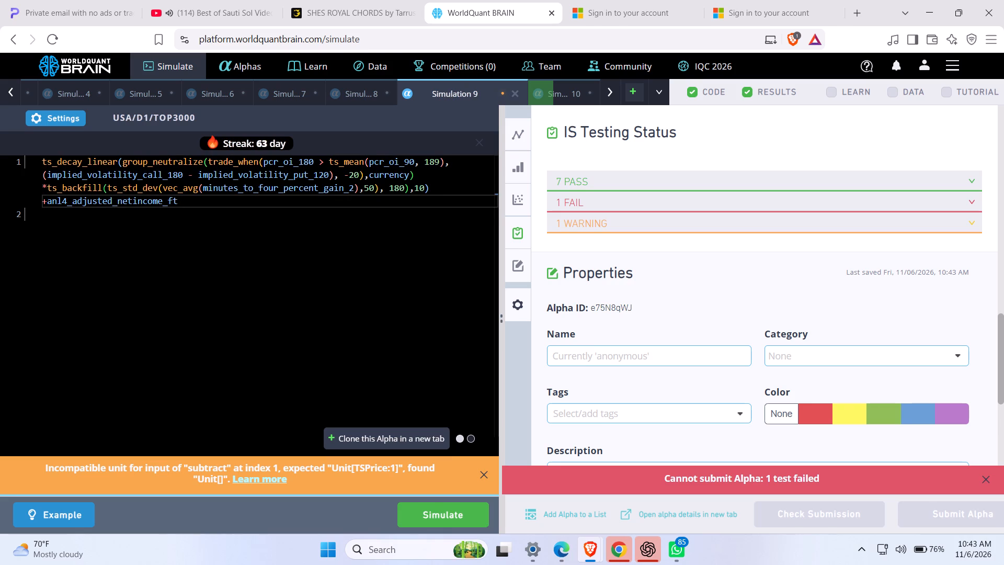
pyautogui.click(197, 212)
pyautogui.click(197, 212)
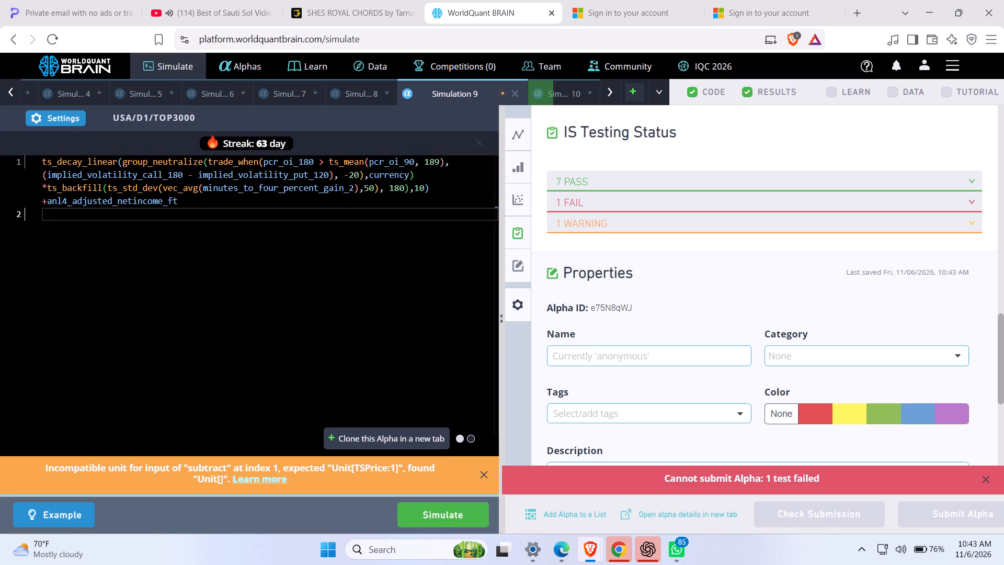
pyautogui.click(193, 204)
pyautogui.write(',10')
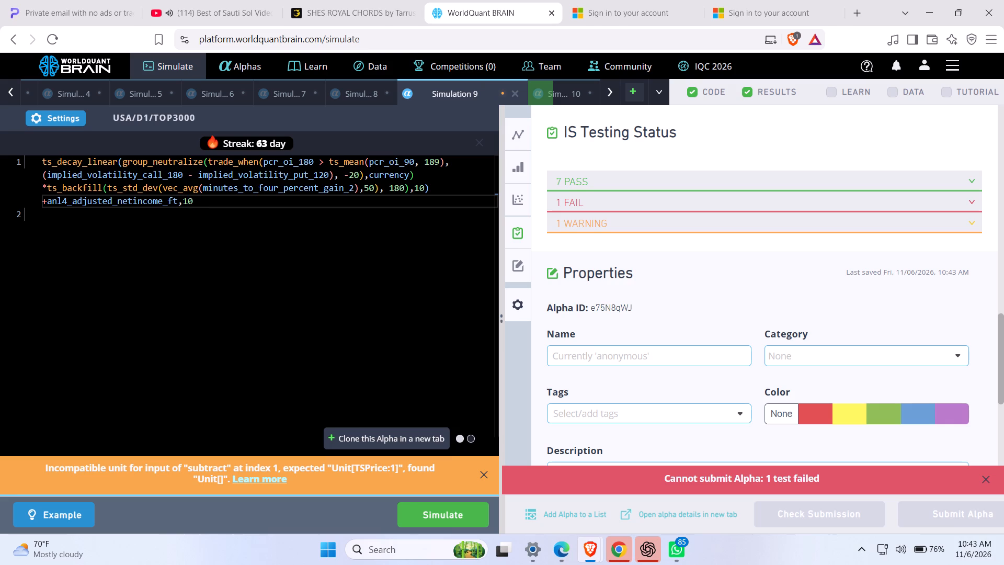
pyautogui.hotkey('shift', ')')
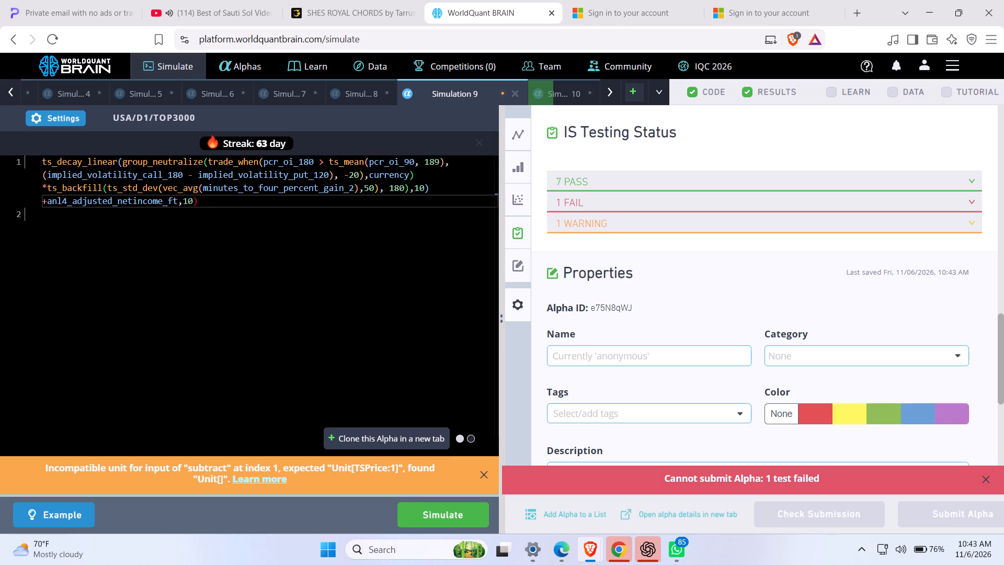
pyautogui.click(430, 194)
pyautogui.press('BackSpace')
pyautogui.press('BackSpace')
pyautogui.press('BackSpace')
pyautogui.press('BackSpace')
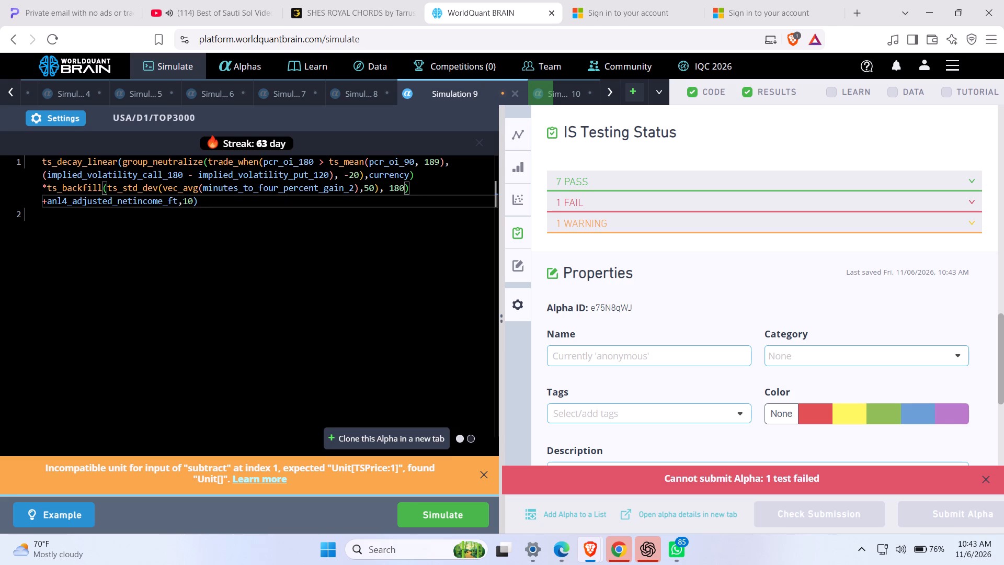
# Prepend liabilities/assets+ to Simulation 9's expression, before ts_decay_linear, and simulate the alpha.
pyautogui.click(43, 166)
pyautogui.hotkey('shift', '+')
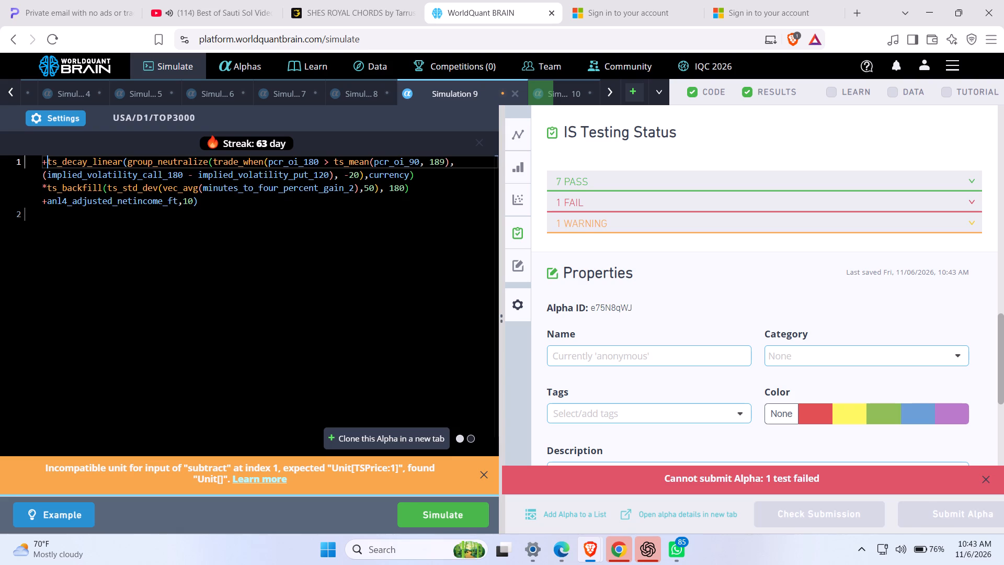
pyautogui.click(43, 166)
pyautogui.press('t')
pyautogui.press('BackSpace')
pyautogui.write('li')
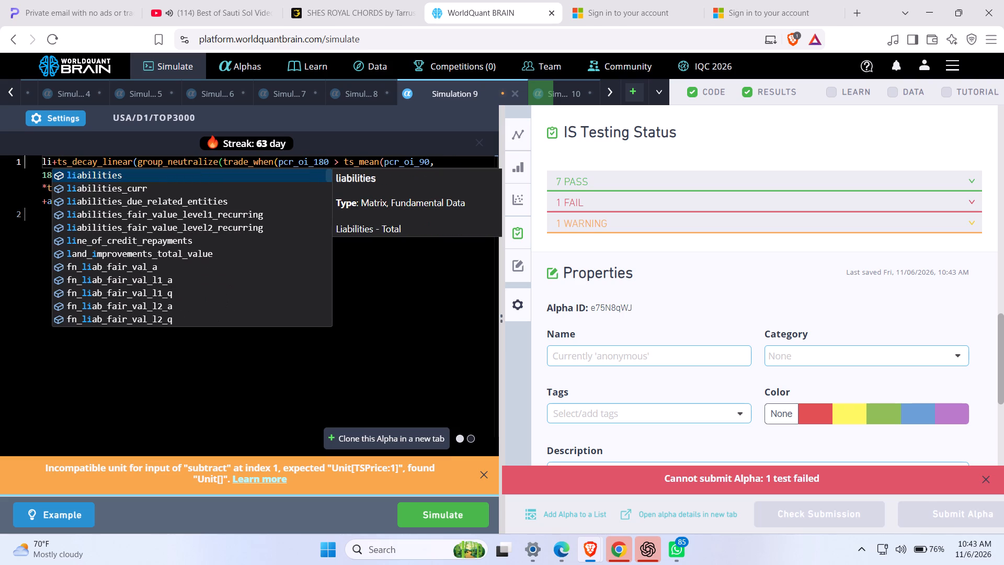
pyautogui.click(65, 177)
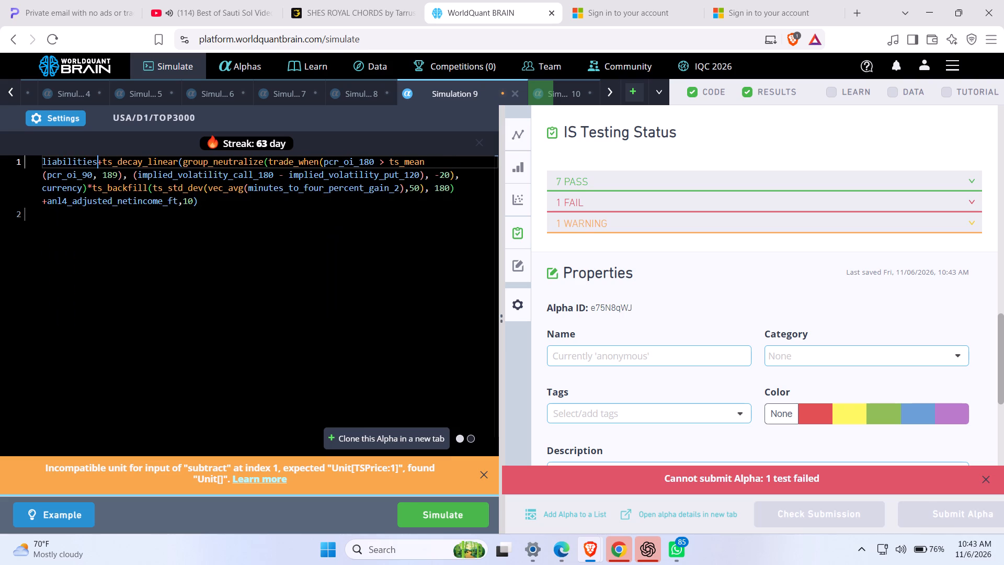
pyautogui.write('/assets')
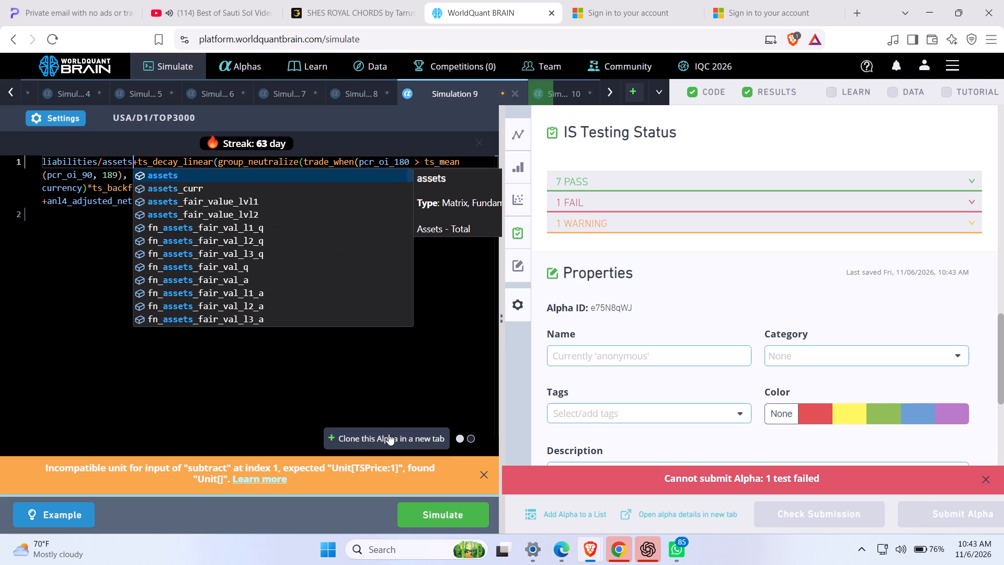
pyautogui.click(421, 506)
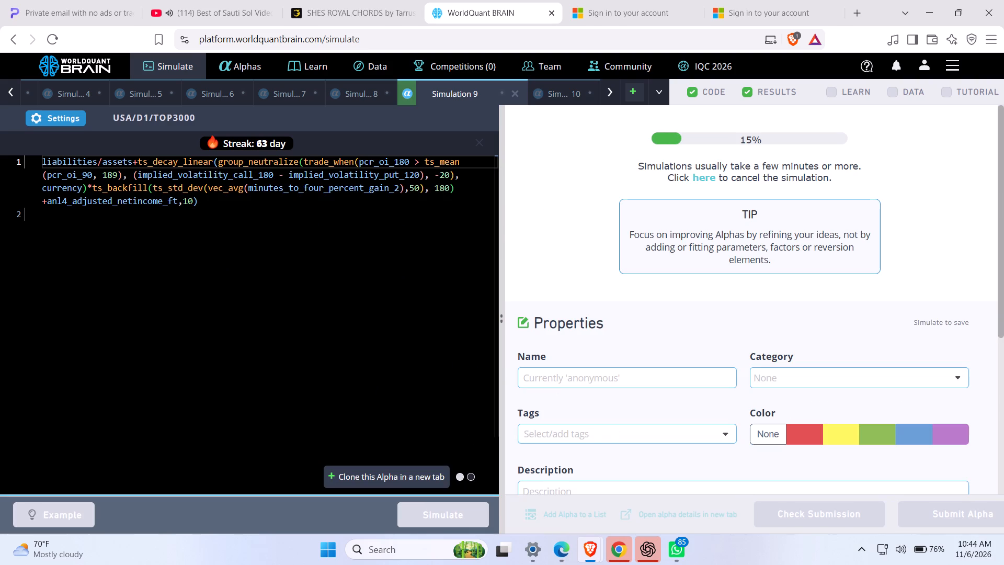
# Reveal the test period results of Simulation 10 and examine the details of its failed IS test.
pyautogui.click(575, 91)
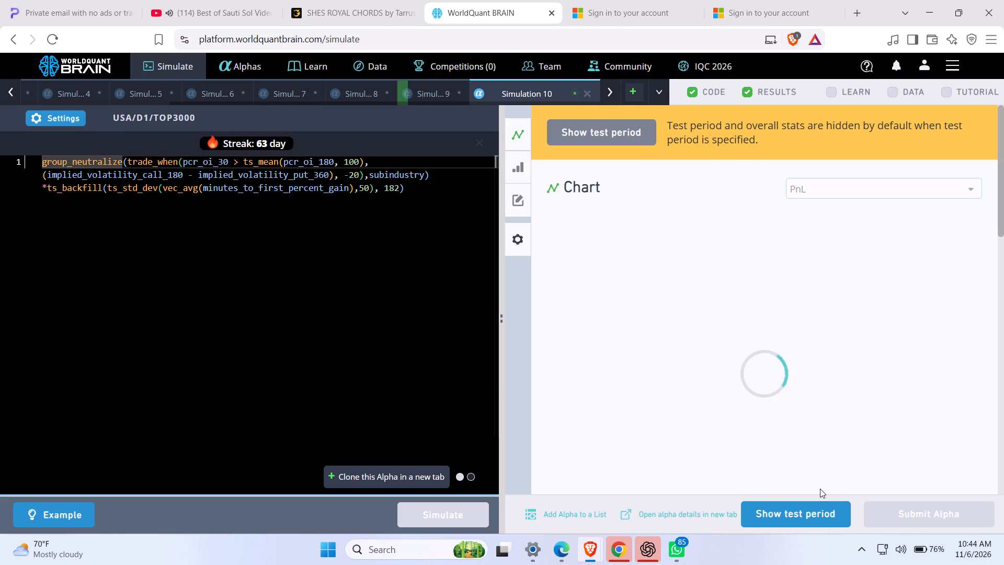
pyautogui.click(766, 514)
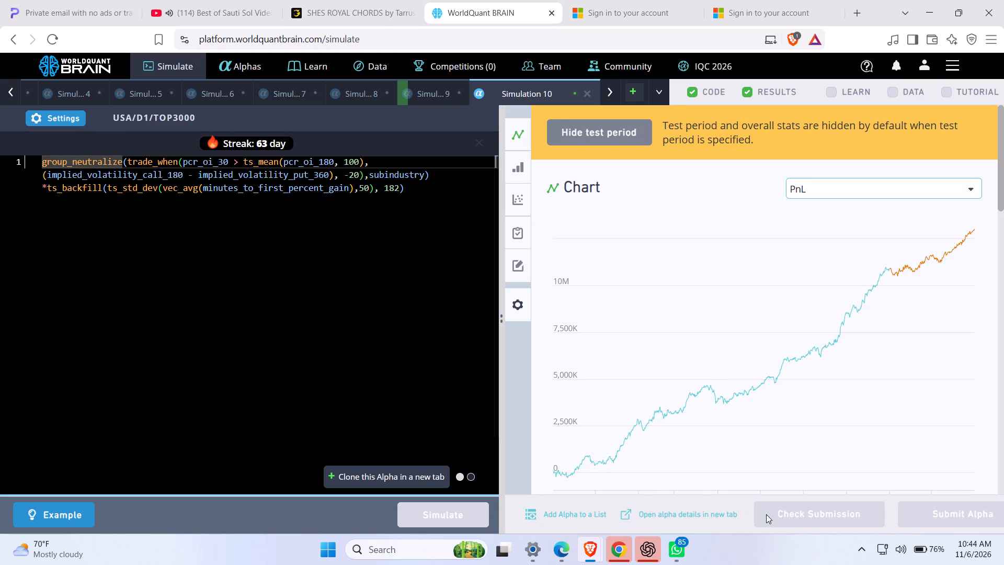
pyautogui.doubleClick(1003, 385)
pyautogui.click(978, 349)
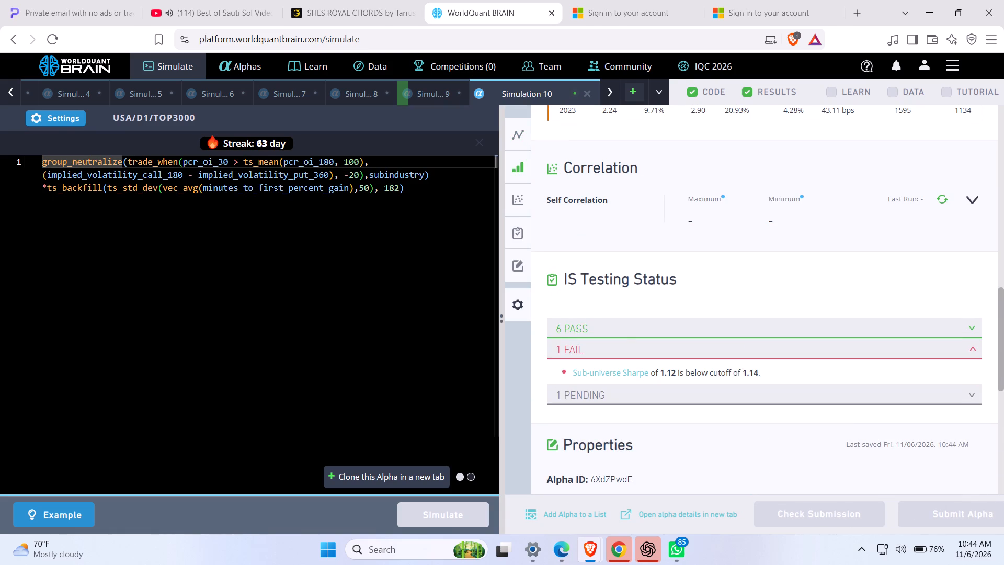
# Set the decay to 24 in Simulation 10's settings and apply it.
pyautogui.click(63, 120)
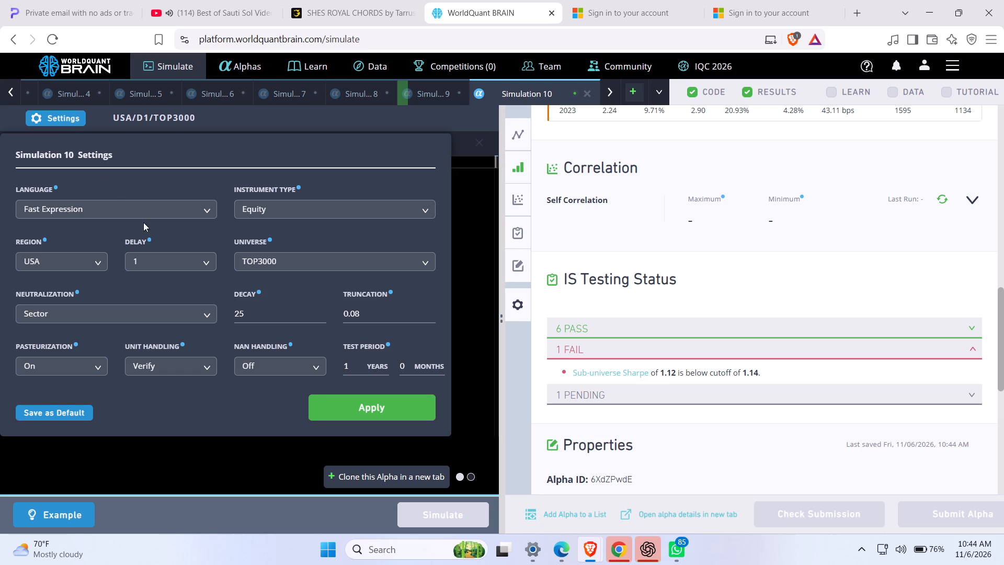
pyautogui.click(254, 315)
pyautogui.press('BackSpace')
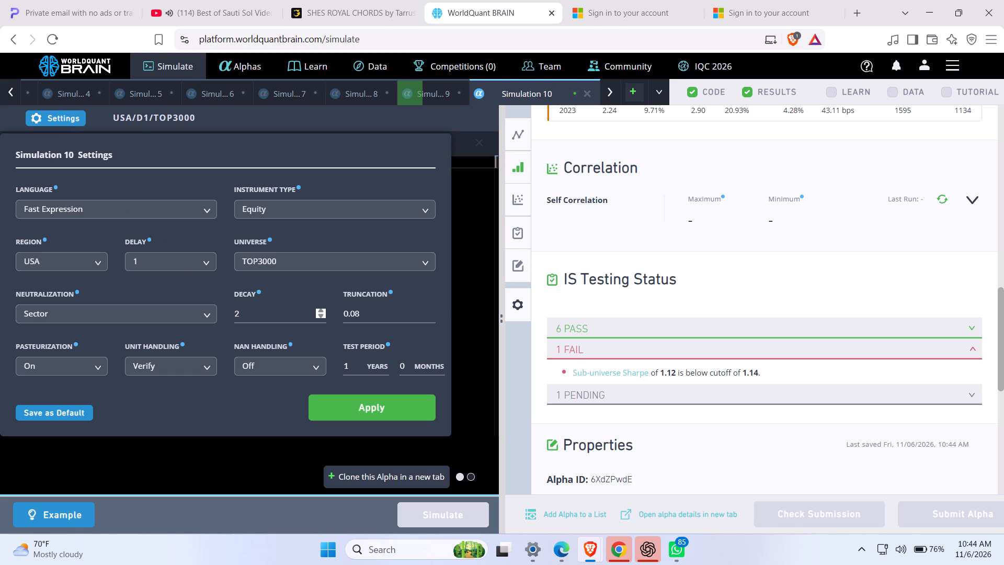
pyautogui.press('4')
pyautogui.click(331, 403)
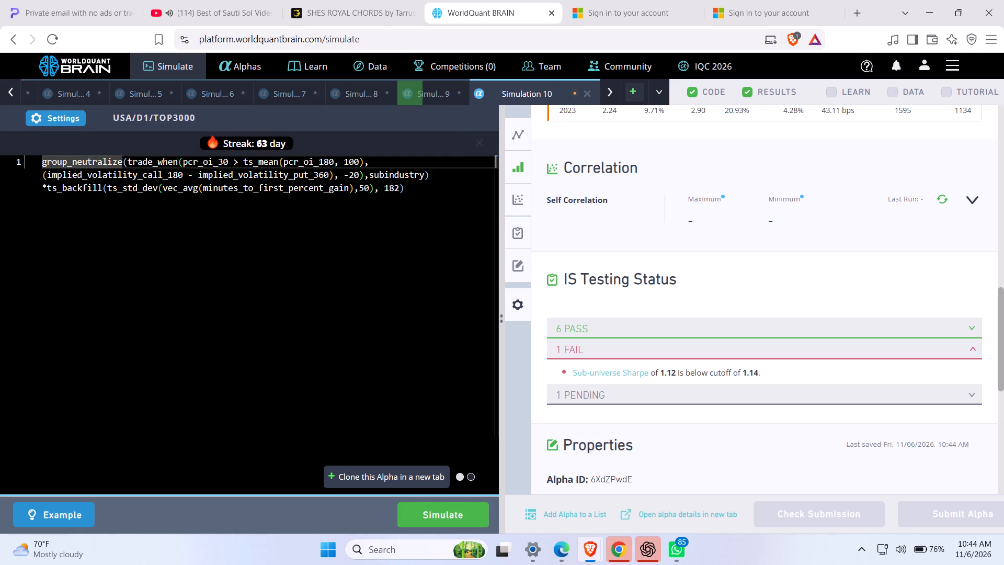
# Append =anl4_adjusted_netincome_ft to the end of Simulation 10's expression and try to simulate the alpha.
pyautogui.click(405, 197)
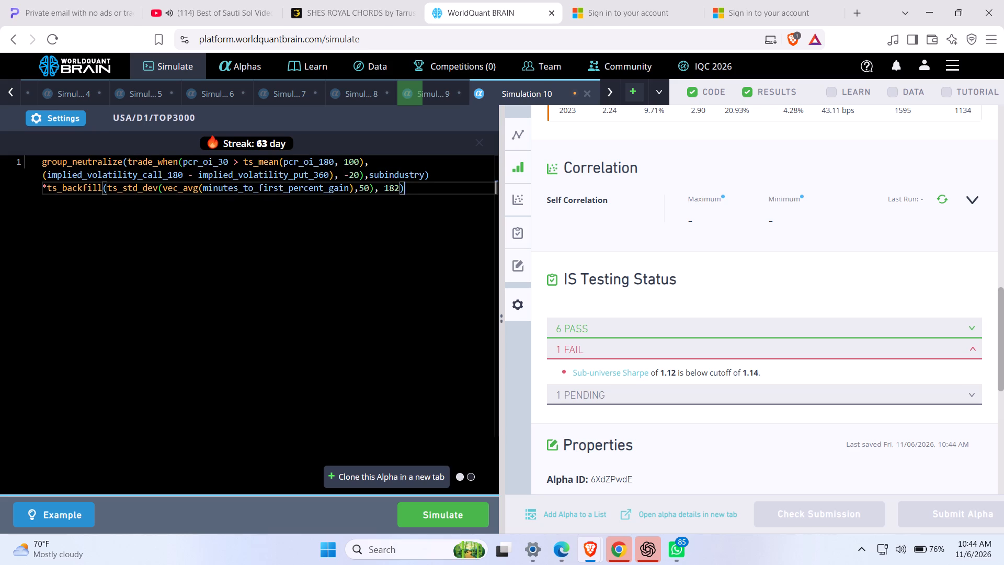
pyautogui.write('=anl')
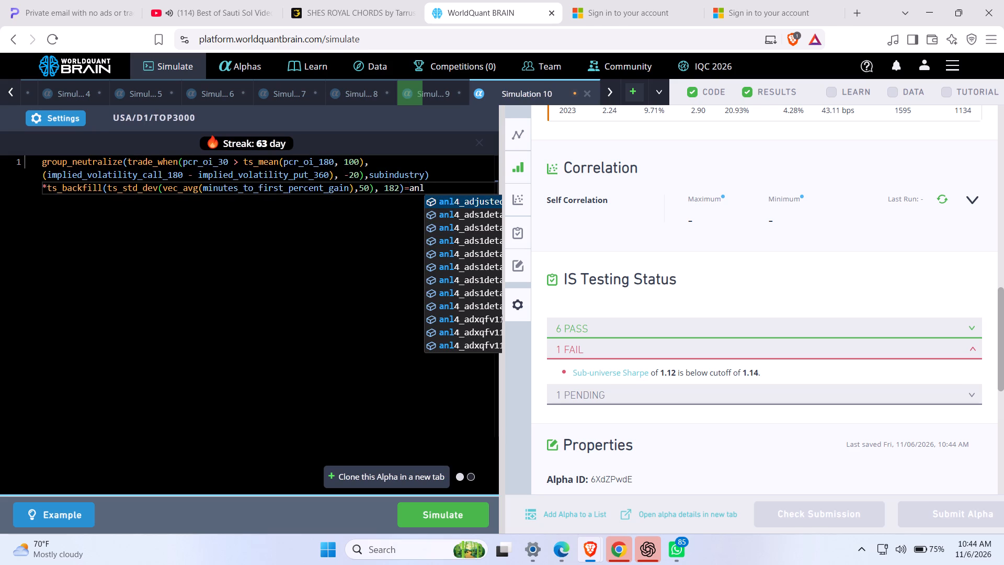
pyautogui.click(455, 202)
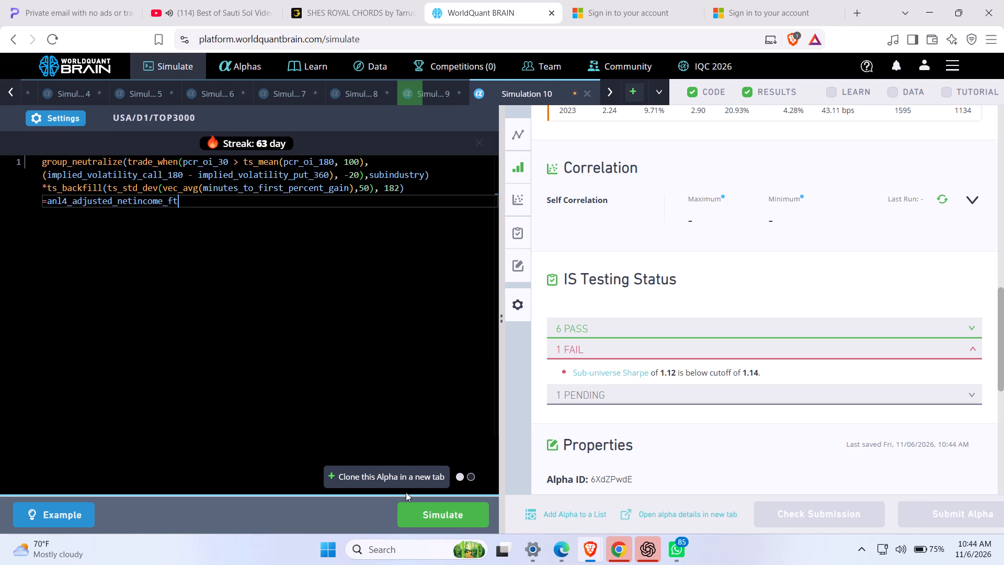
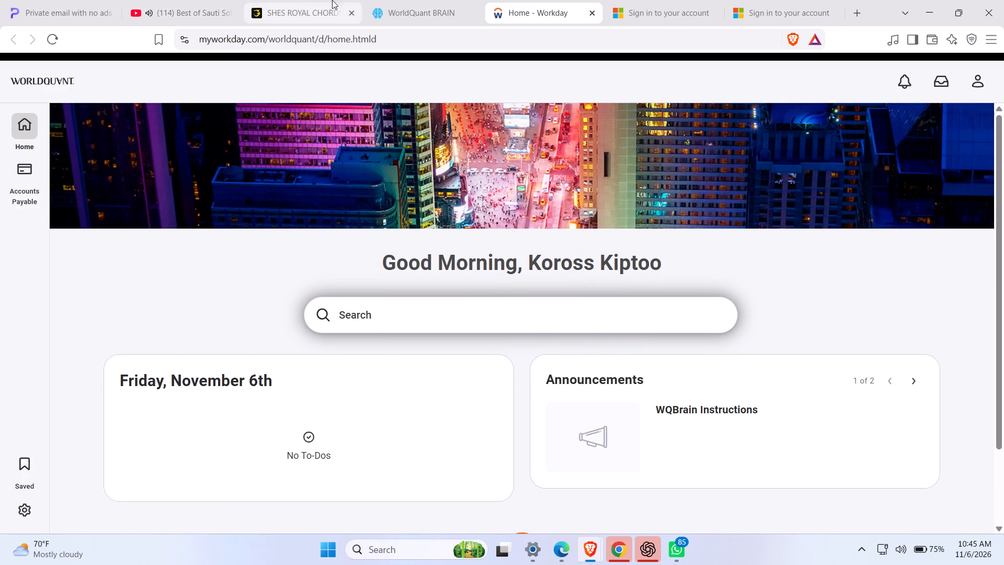
# Return to the WorldQuant BRAIN simulation page, reveal Simulation 9's test period and submit its alpha.
pyautogui.click(394, 0)
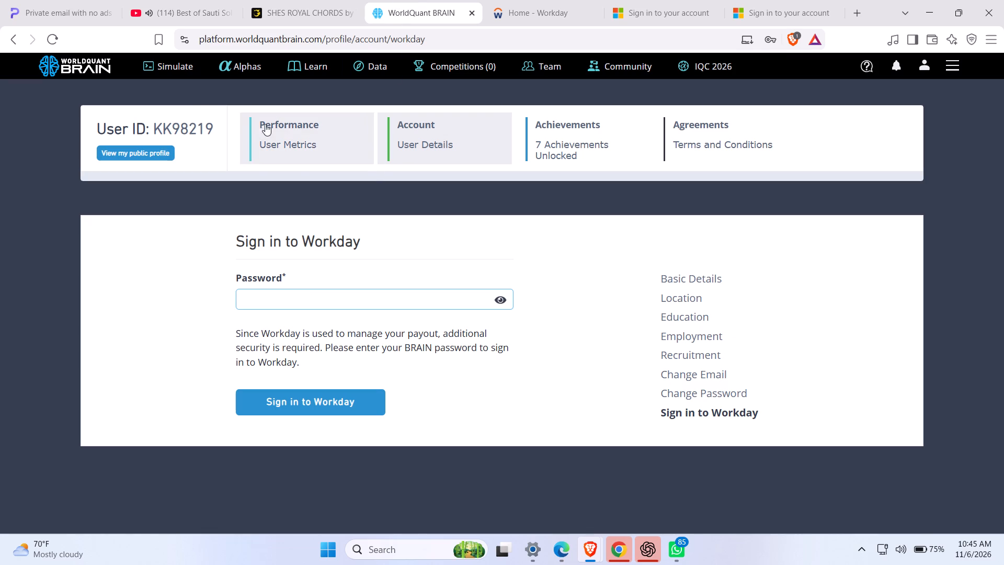
pyautogui.click(185, 73)
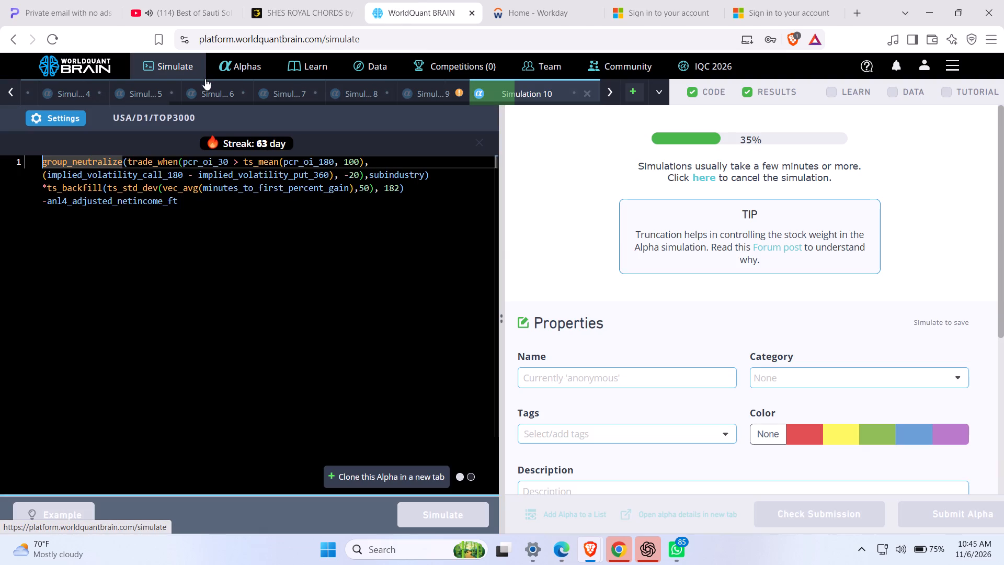
pyautogui.click(416, 92)
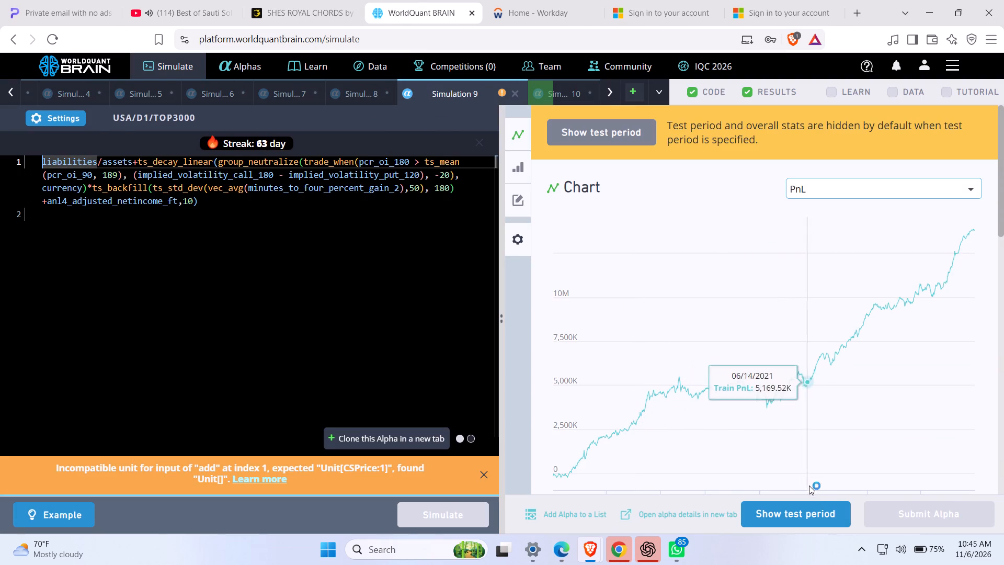
pyautogui.moveTo(810, 491); pyautogui.dragTo(812, 504)
pyautogui.click(812, 504)
pyautogui.click(919, 509)
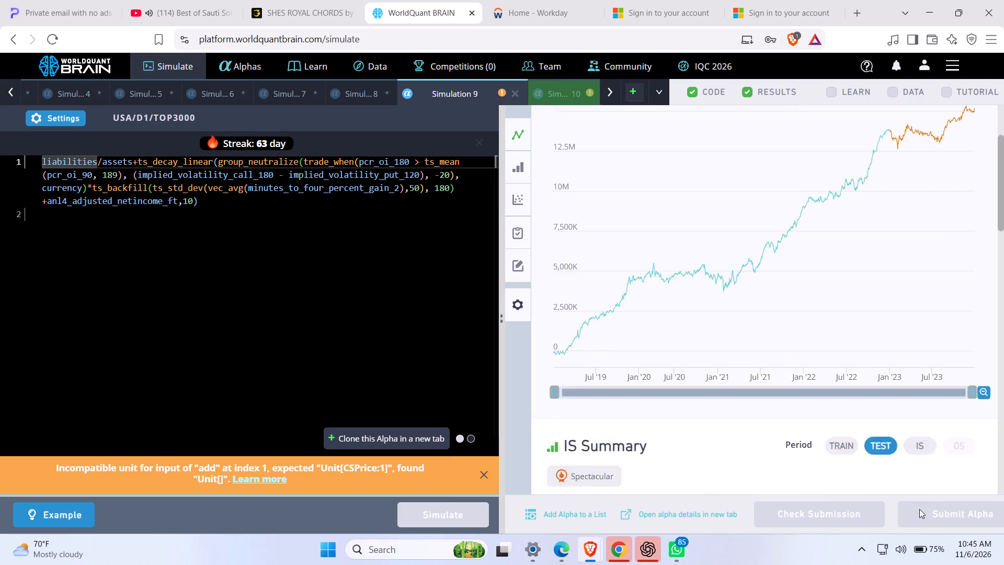
pyautogui.scroll(8, 853, 424)
pyautogui.scroll(-4, 817, 374)
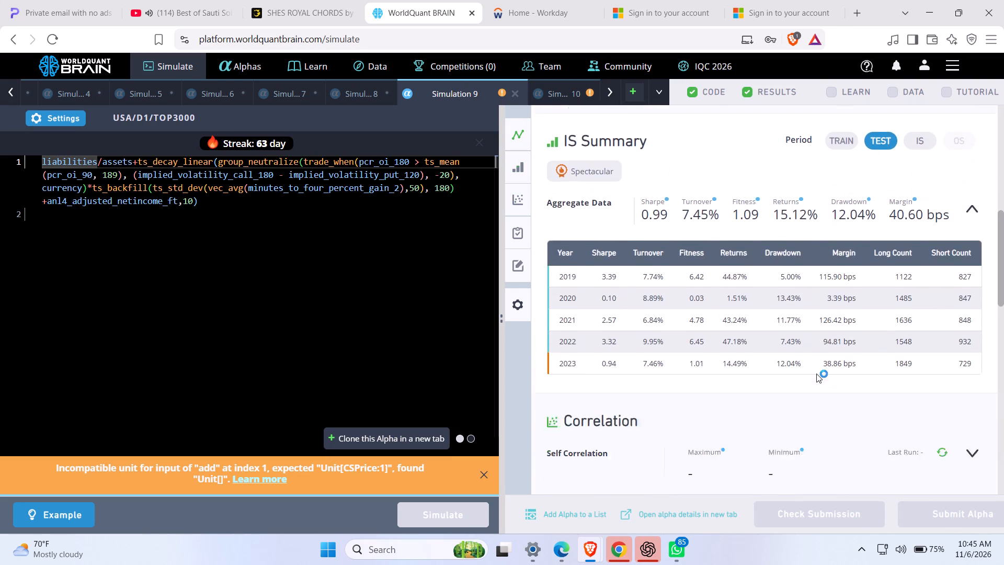
pyautogui.scroll(-3, 816, 374)
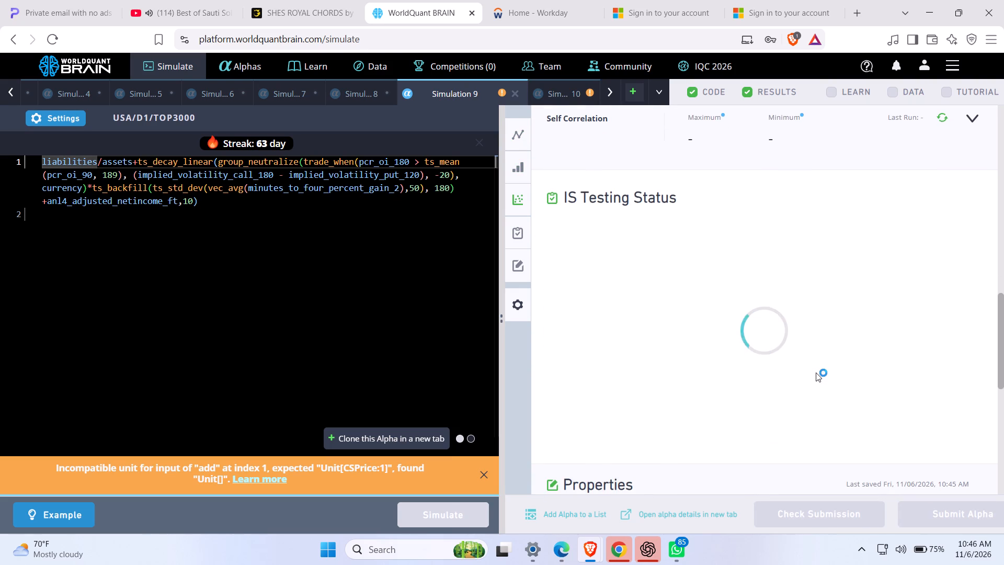
pyautogui.scroll(-1, 816, 372)
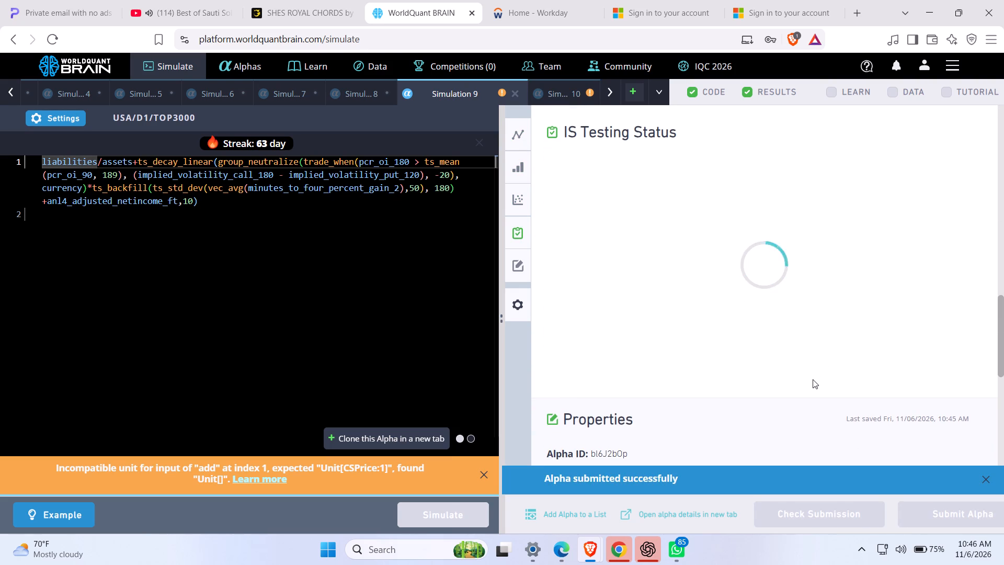
# Reveal Simulation 10's test period, examine its IS summary and testing status, and run the submission check.
pyautogui.click(558, 89)
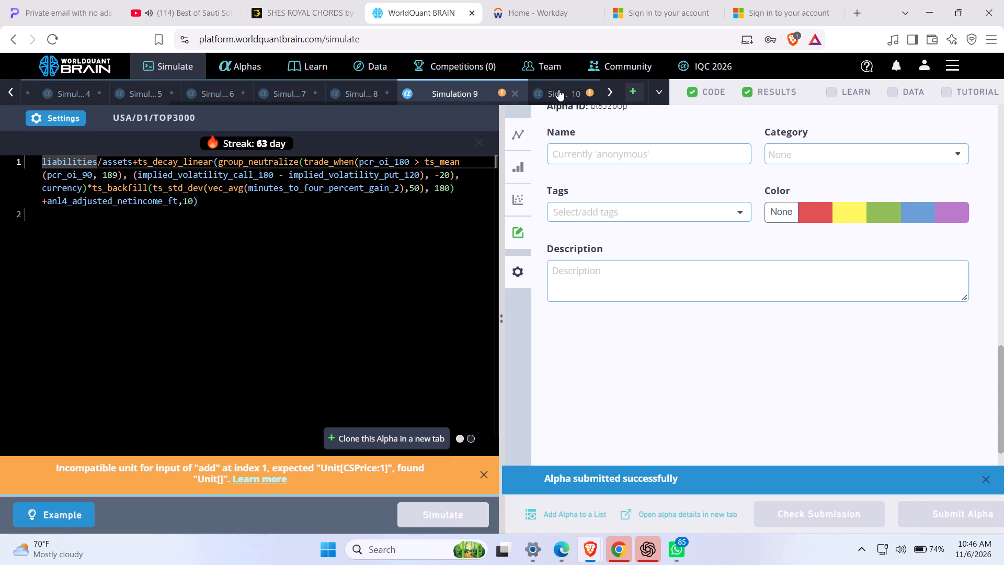
pyautogui.click(781, 513)
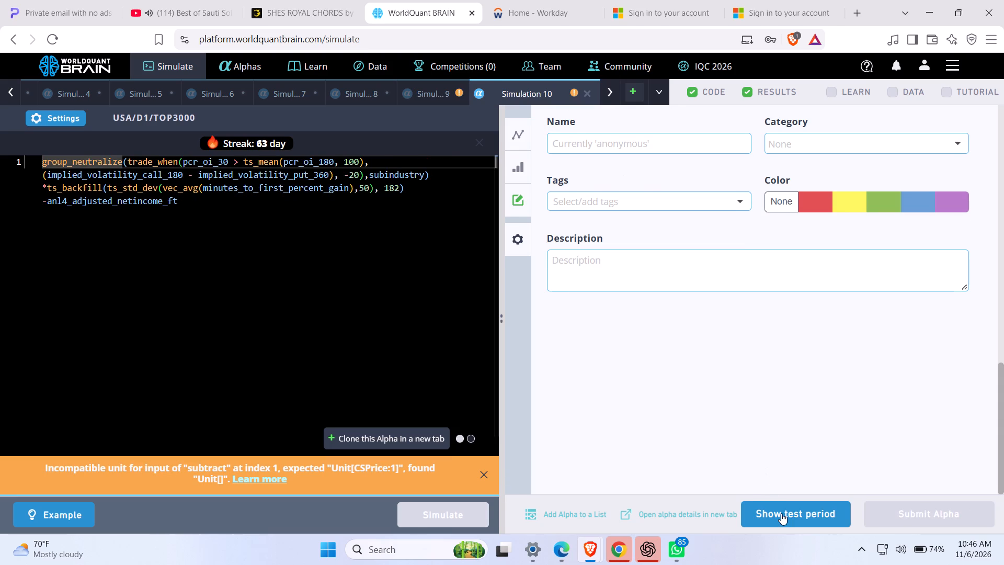
pyautogui.scroll(-2, 750, 374)
pyautogui.scroll(9, 747, 374)
pyautogui.scroll(-1, 746, 371)
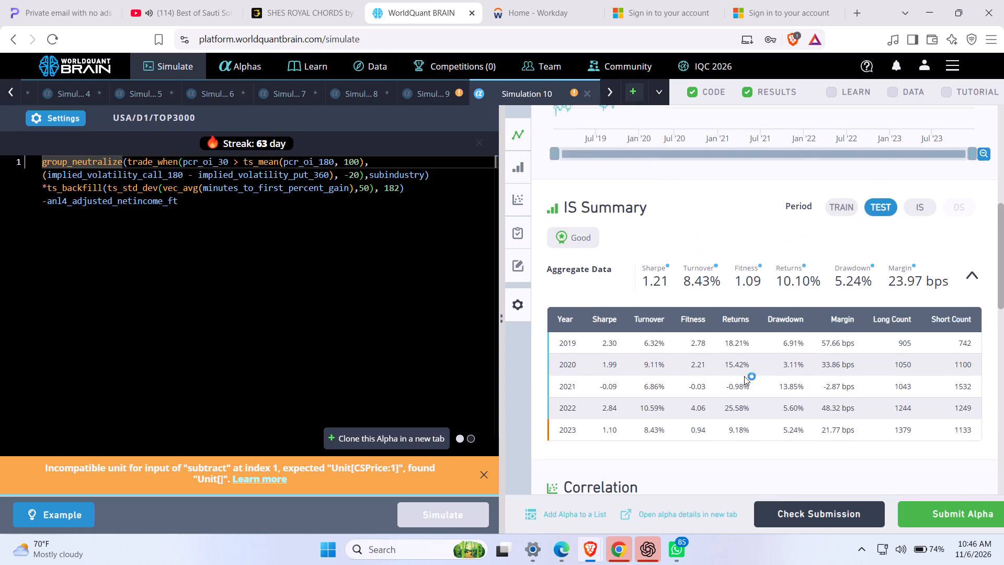
pyautogui.scroll(-2, 744, 376)
pyautogui.scroll(-1, 872, 461)
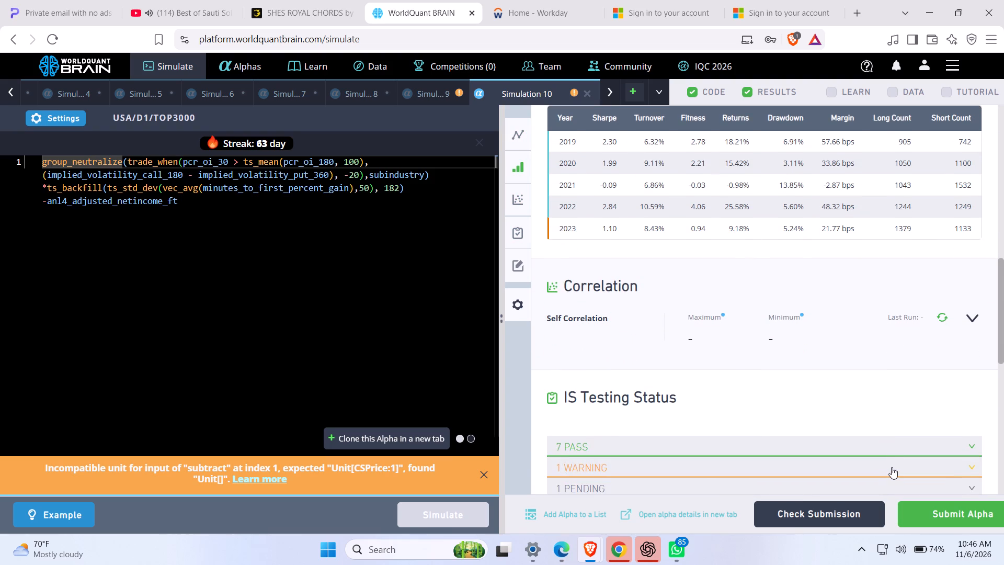
pyautogui.scroll(-1, 892, 467)
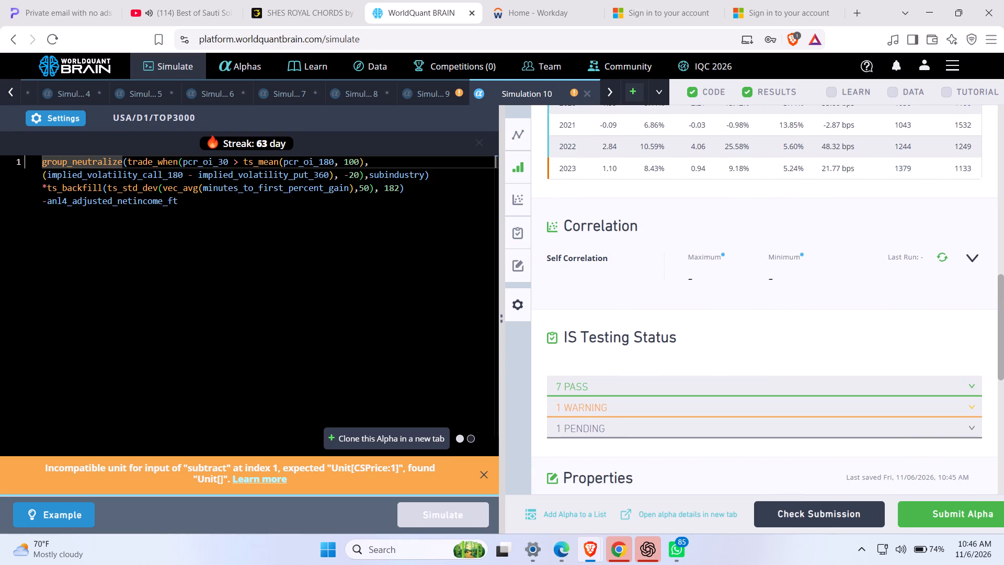
pyautogui.click(789, 506)
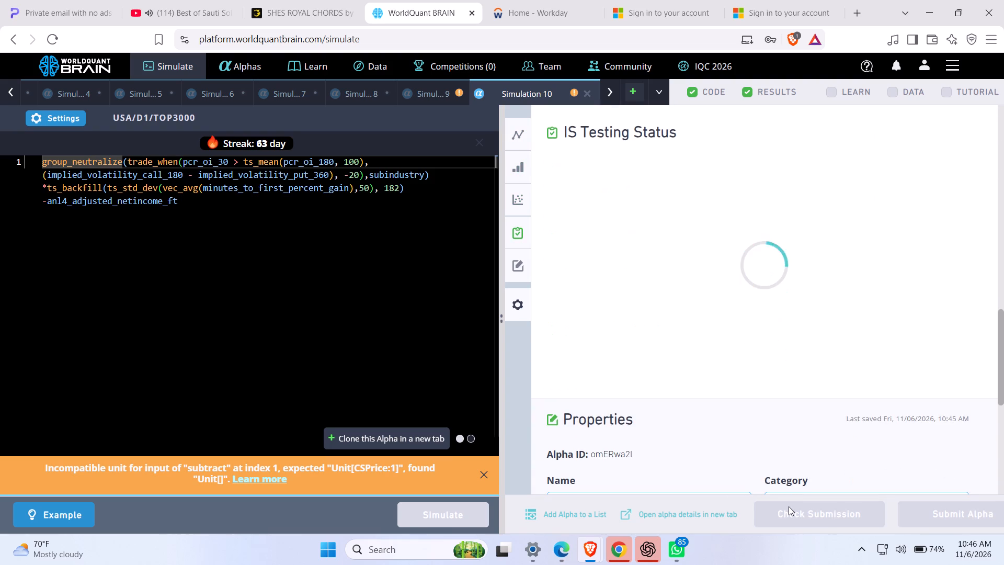
# Replace the minus before anl4_adjusted_netincome_ft with + in Simulation 10's expression and simulate the alpha.
pyautogui.click(46, 212)
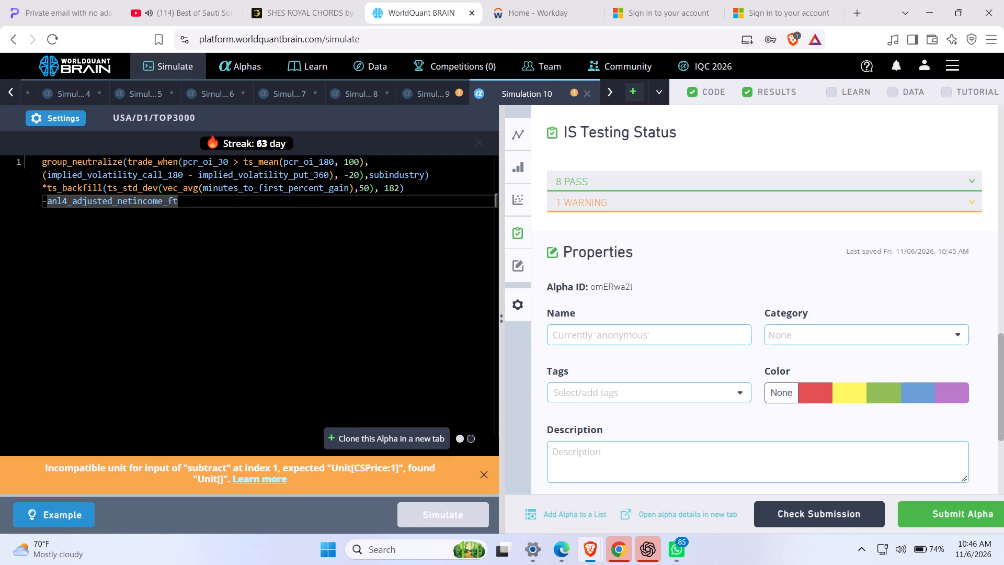
pyautogui.click(46, 212)
pyautogui.click(46, 202)
pyautogui.press('BackSpace')
pyautogui.hotkey('shift', '+')
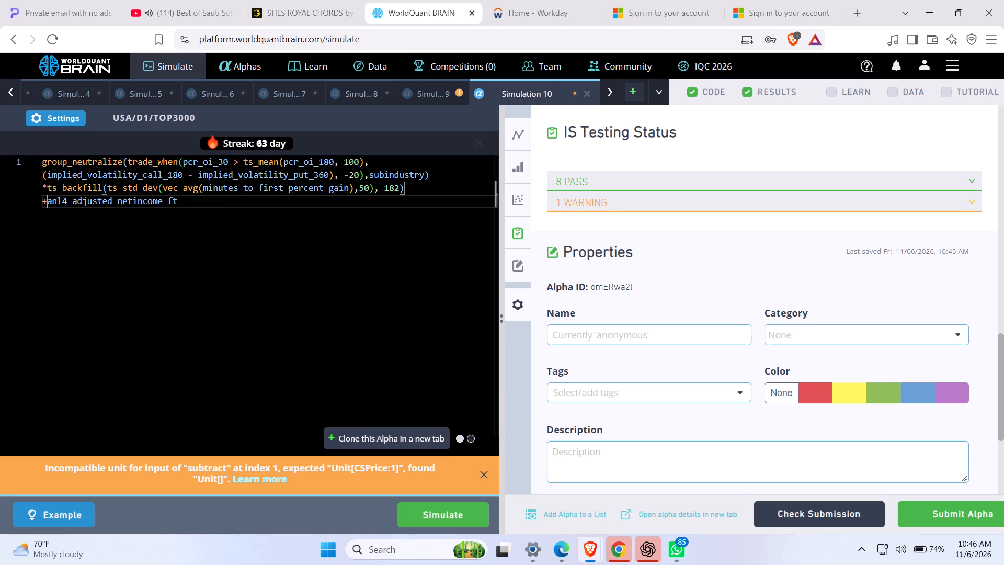
pyautogui.click(443, 516)
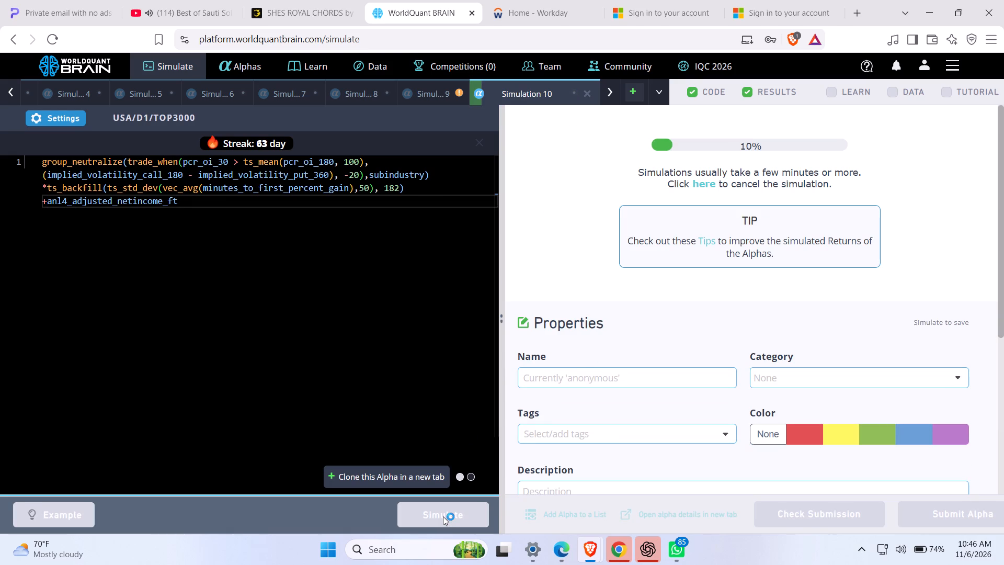
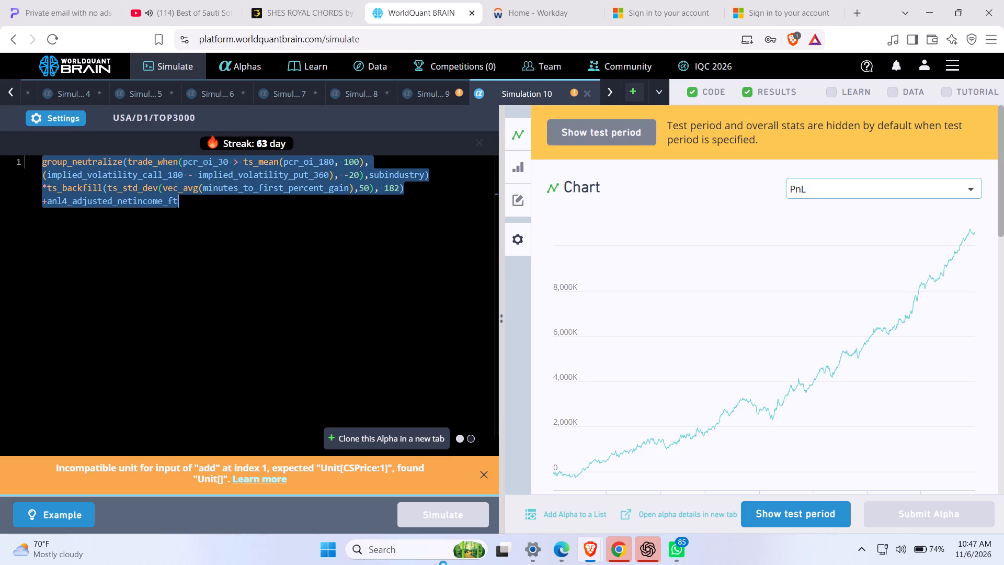
# Reveal the test period for Simulation 10's re-simulated alpha and submit the alpha.
pyautogui.click(745, 517)
pyautogui.click(1003, 448)
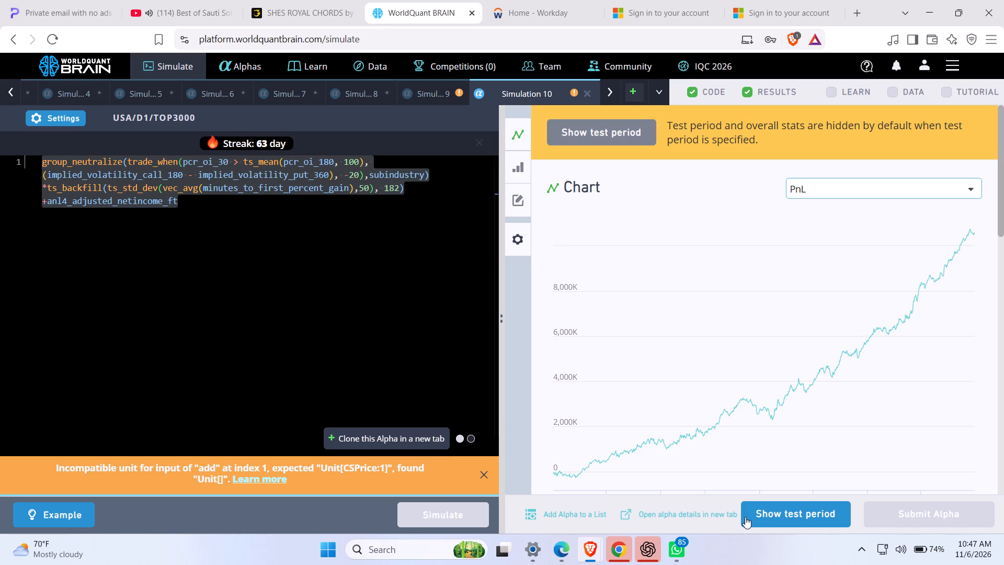
pyautogui.click(946, 515)
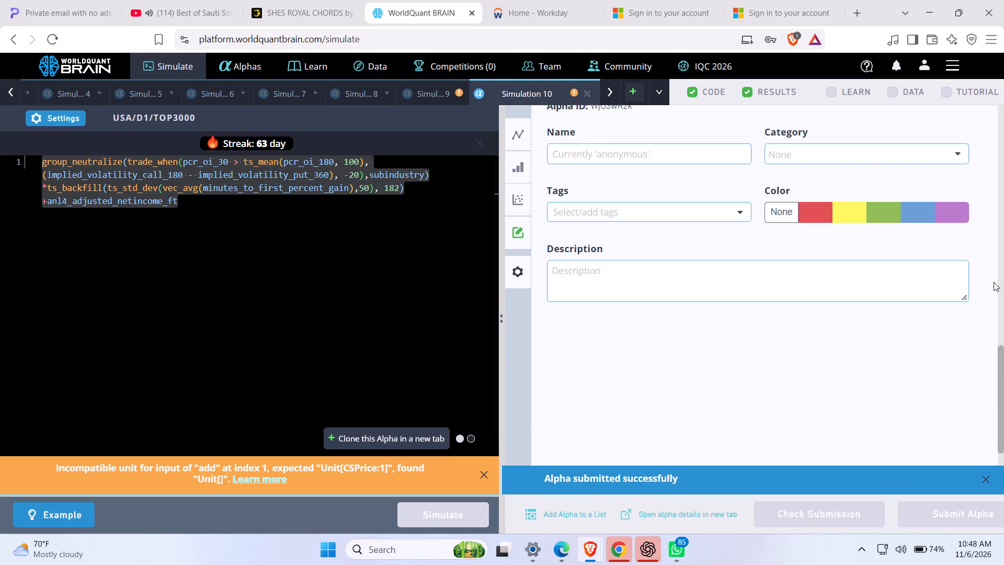
pyautogui.click(1003, 234)
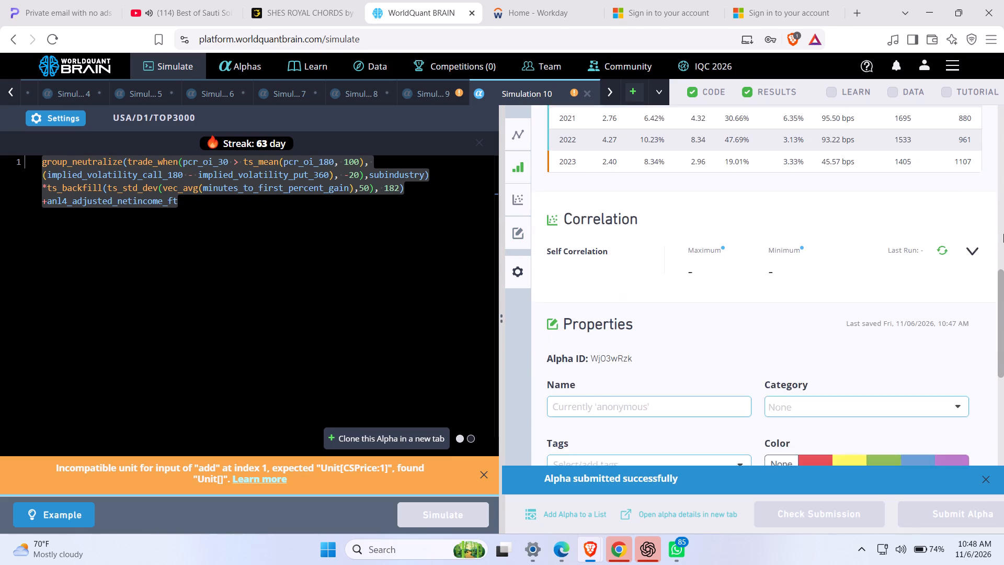
pyautogui.click(1003, 234)
pyautogui.click(1003, 234)
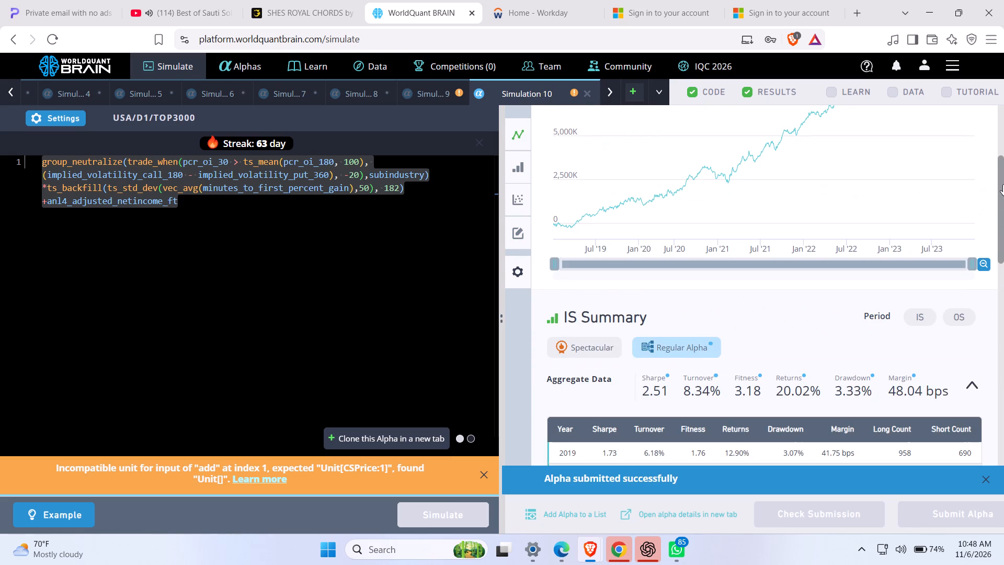
pyautogui.click(1003, 148)
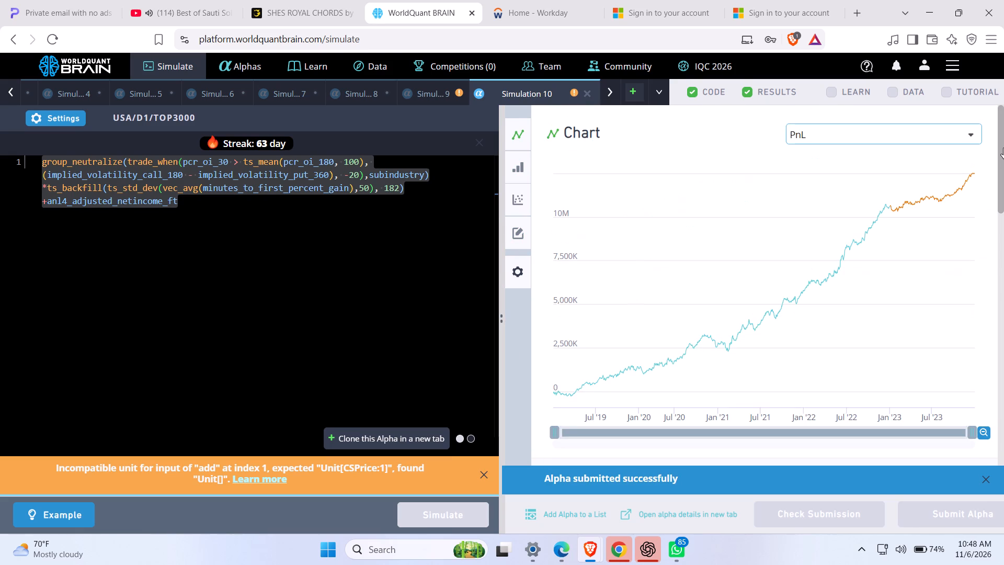